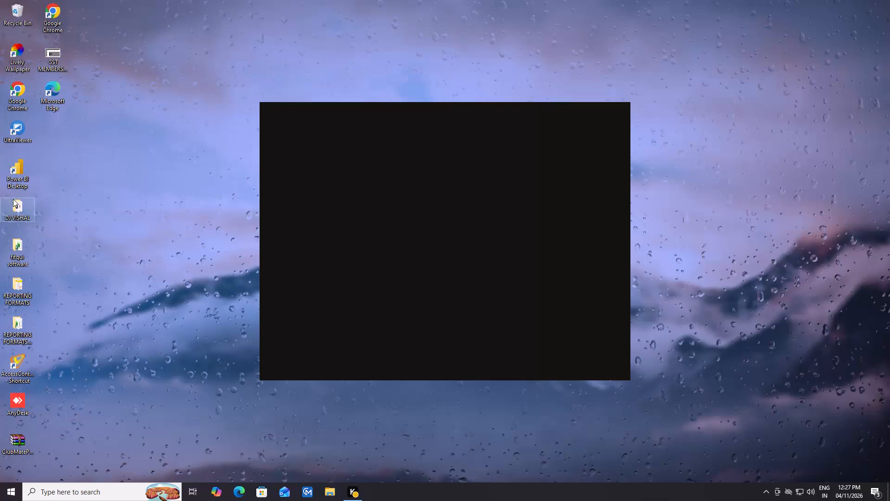
Launch Power BI Desktop from the desktop.
double_click(16, 180)
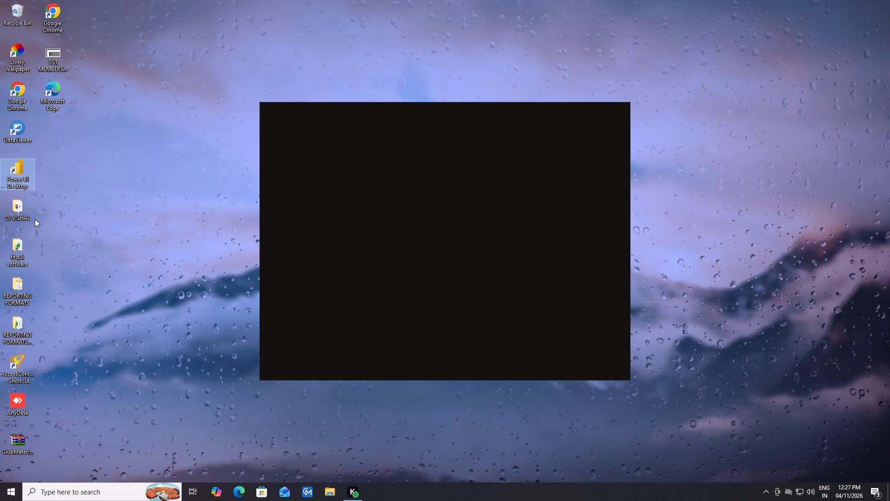
left_click(191, 304)
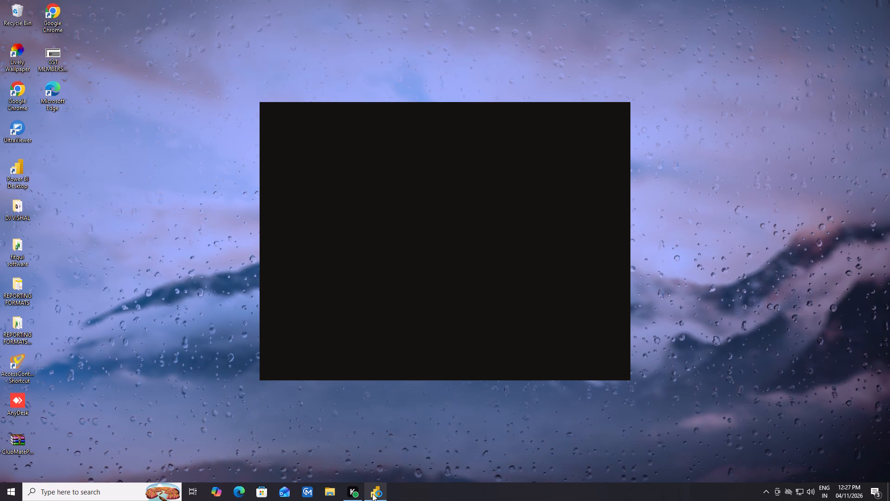
left_click(362, 450)
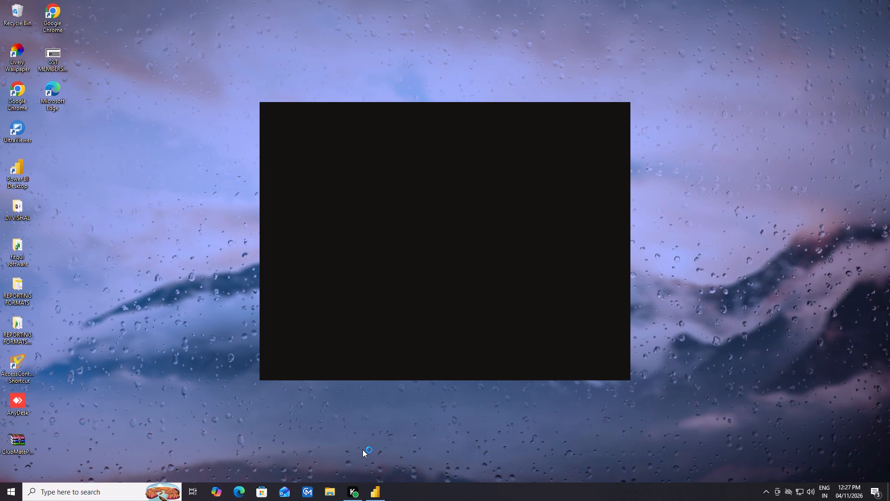
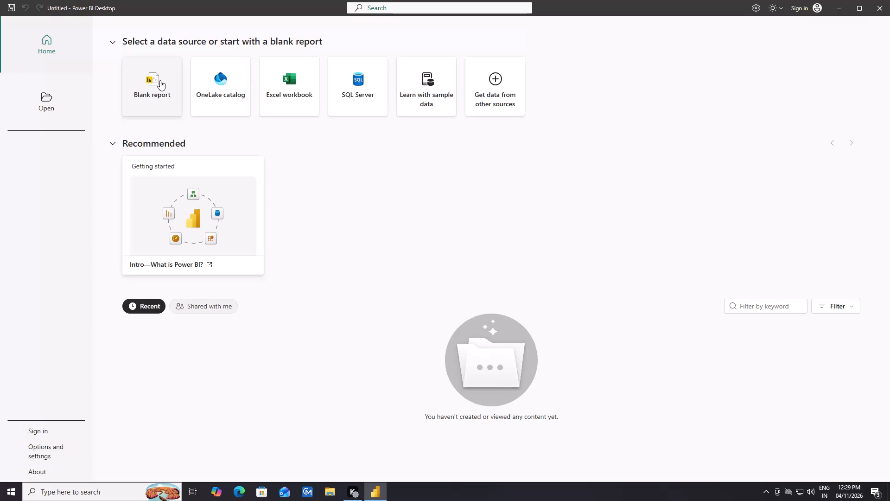
Create a new blank report from the start screen.
left_click(148, 81)
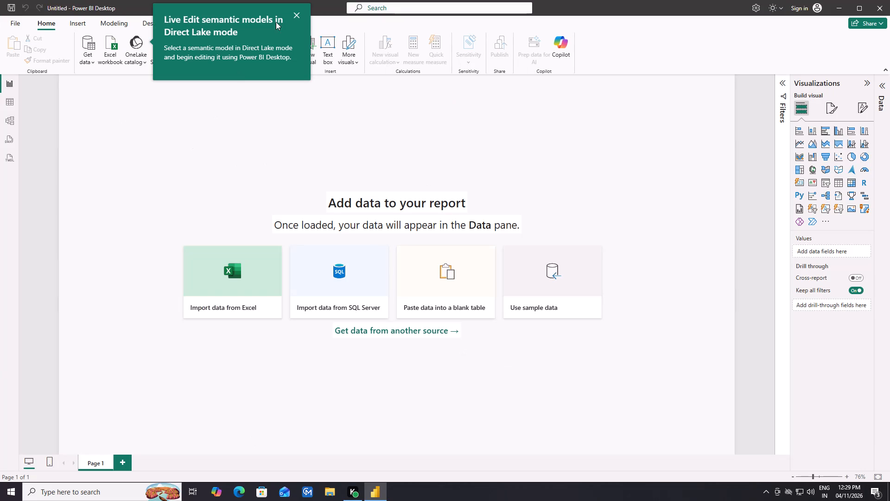
Dismiss the tip about live editing semantic models in Direct Lake mode, keeping the report window maximized.
left_click(299, 15)
double_click(299, 15)
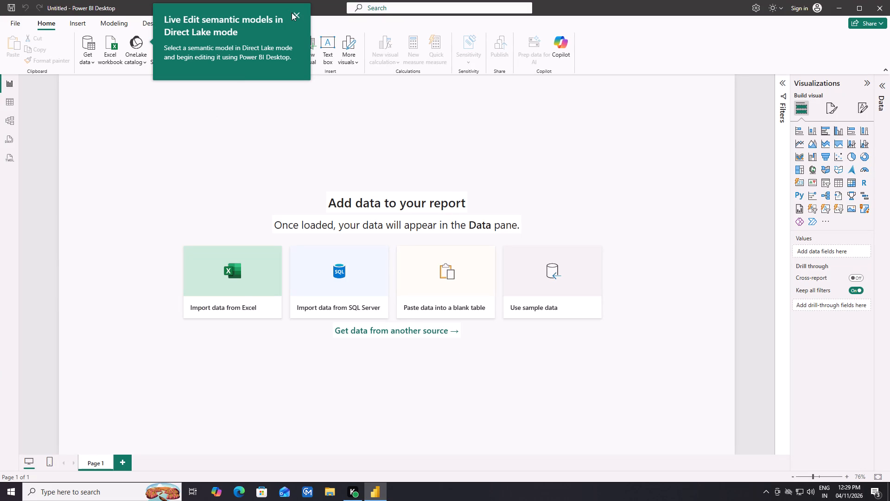
double_click(291, 12)
double_click(299, 13)
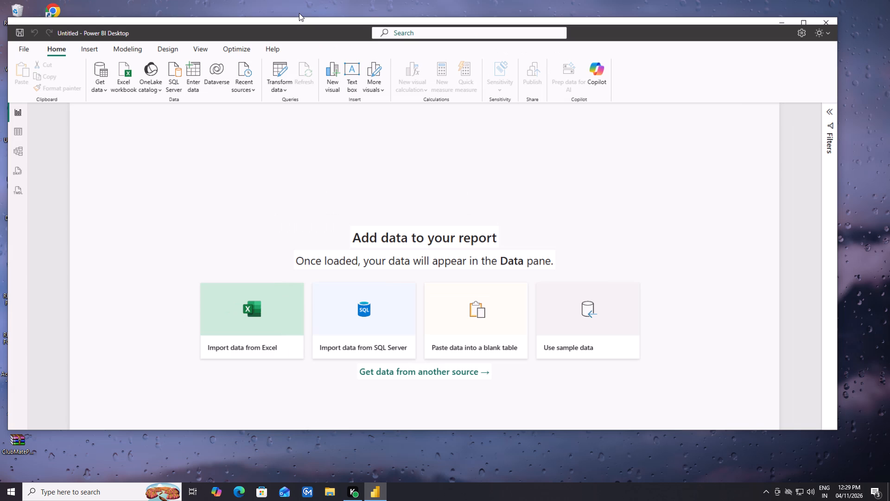
left_click(804, 54)
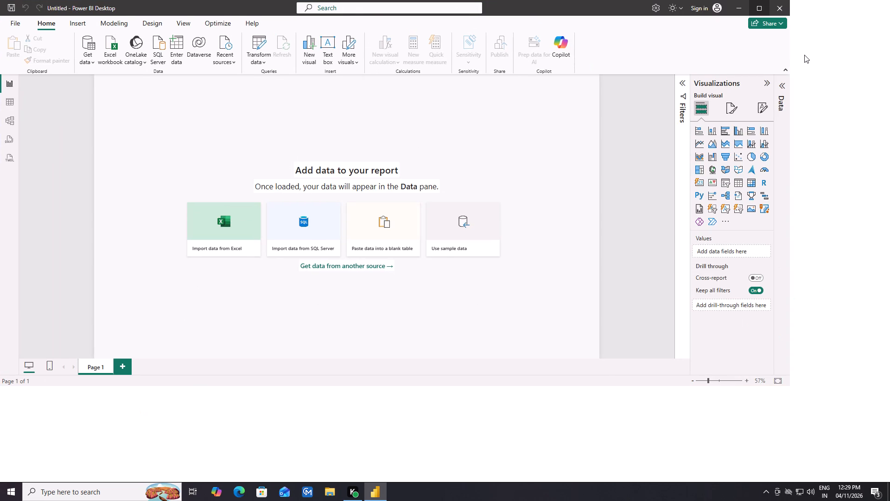
Start importing data from Excel into the blank report.
left_click(229, 289)
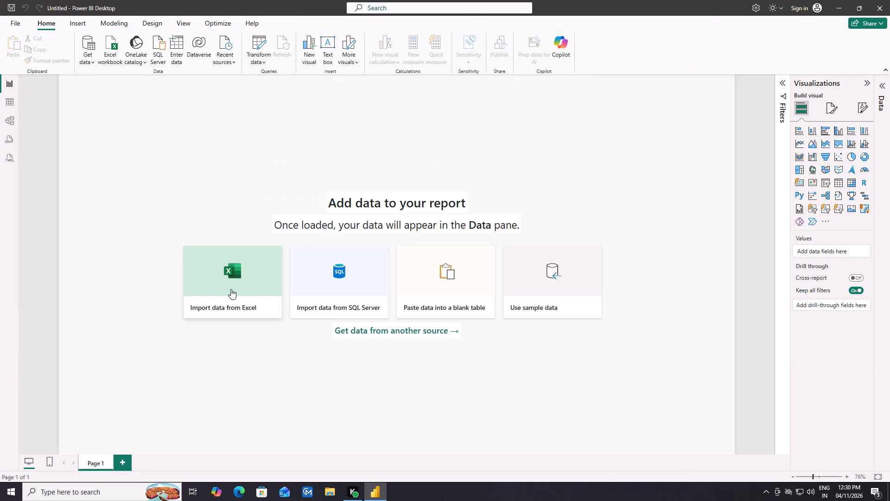
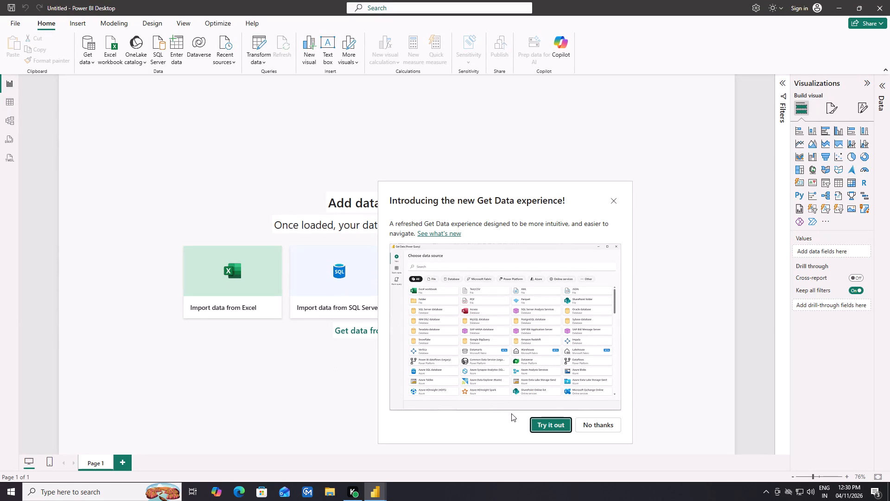
Decline the offer to try the new Get Data experience.
left_click(603, 421)
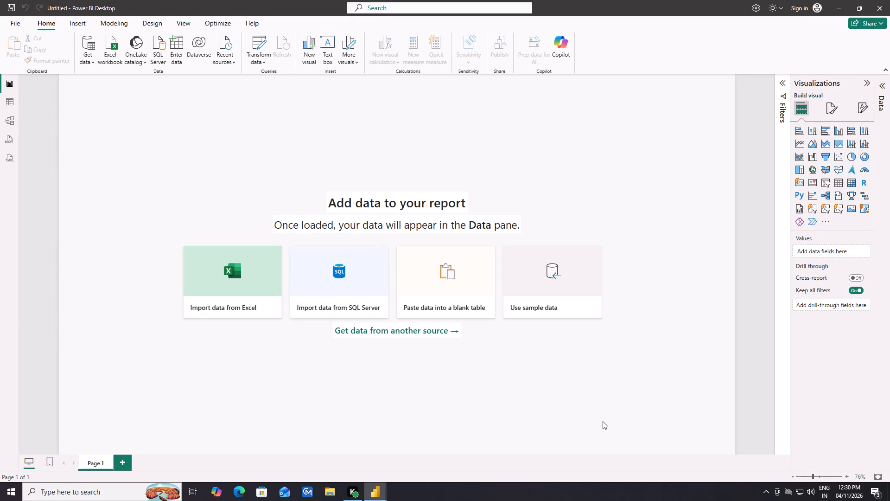
Import the Excel workbook MEMBERSHIP OCTOBER 2026 from the 10. OCTOBER 2026 folder.
left_click(251, 289)
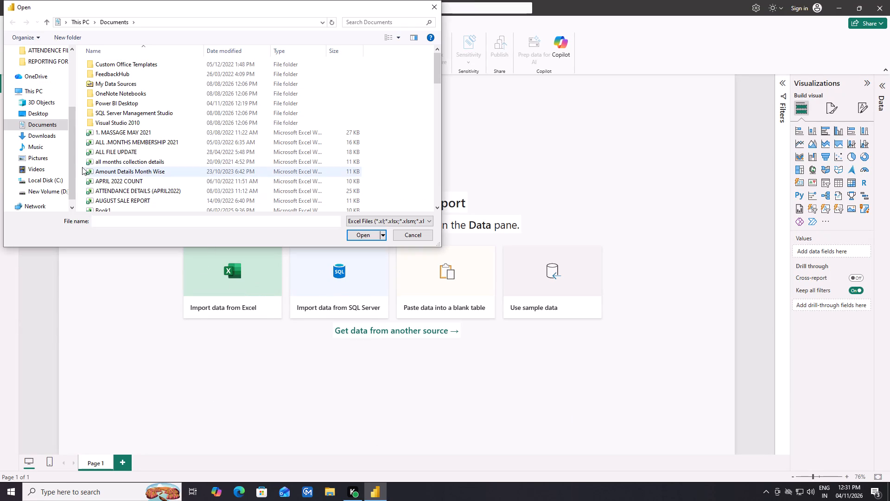
scroll(56, 111, "up", 8)
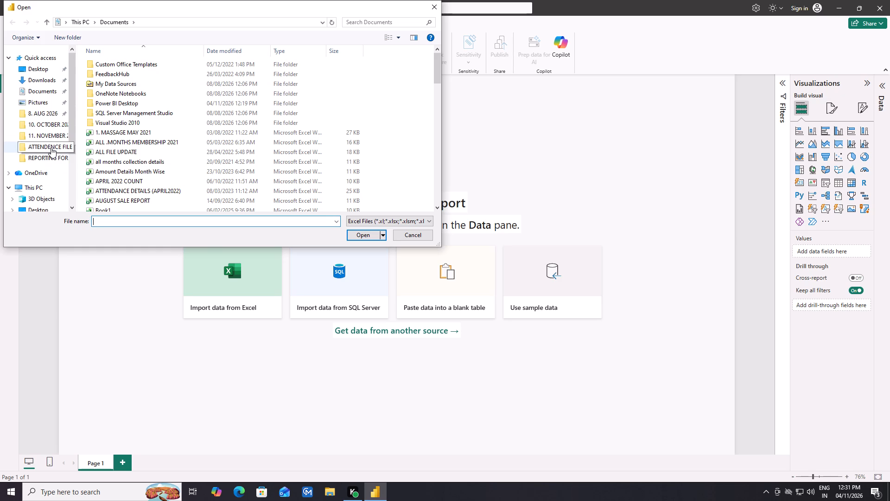
left_click(44, 135)
left_click(42, 122)
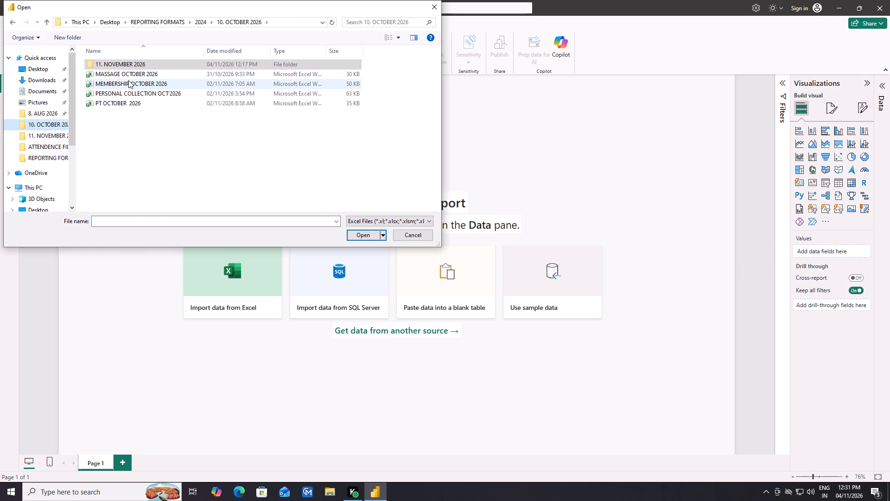
left_click(128, 80)
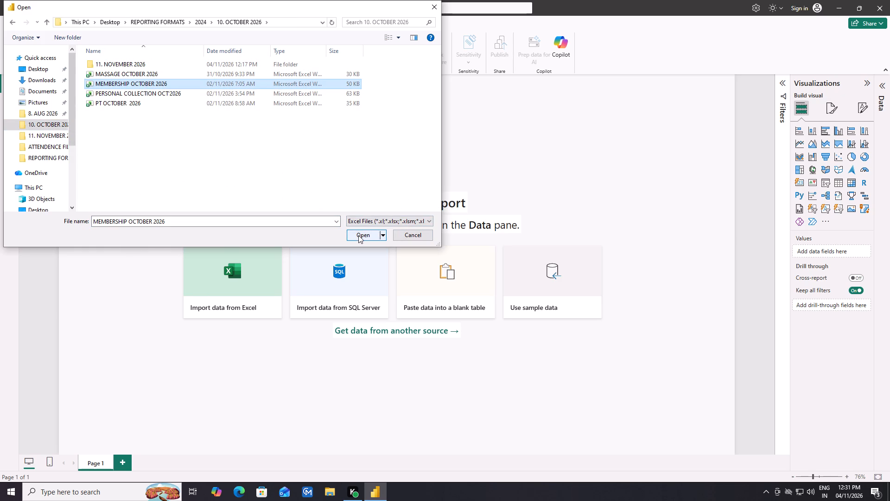
left_click(358, 235)
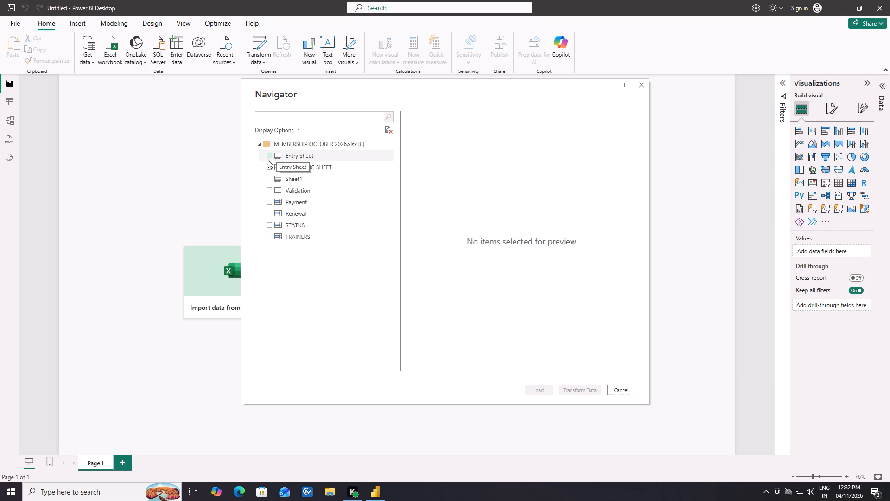
Preview the Entry Sheet worksheet and select it for import.
left_click(300, 156)
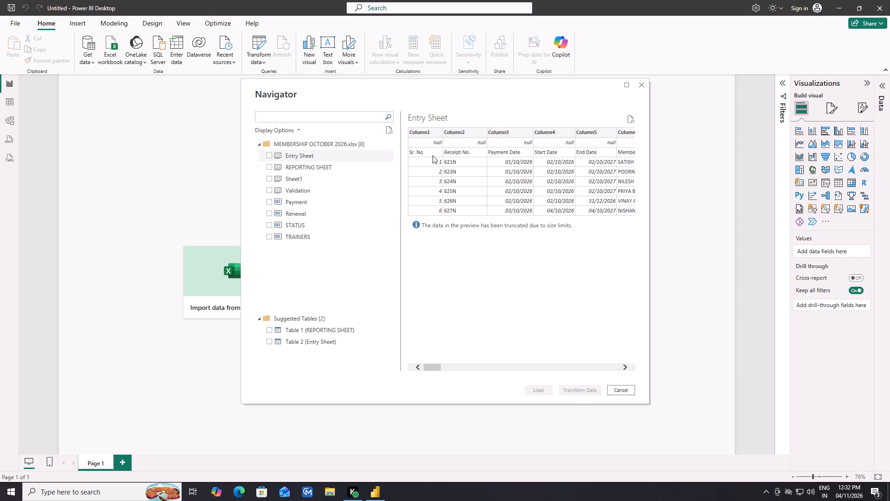
left_click(268, 155)
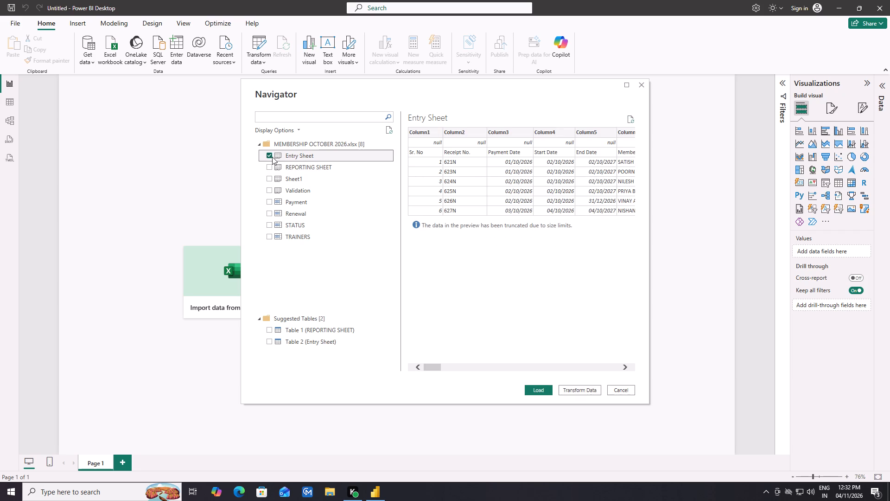
Examine the columns of the Entry Sheet preview across its width, ending back at the first column.
left_click(511, 363)
left_click(510, 367)
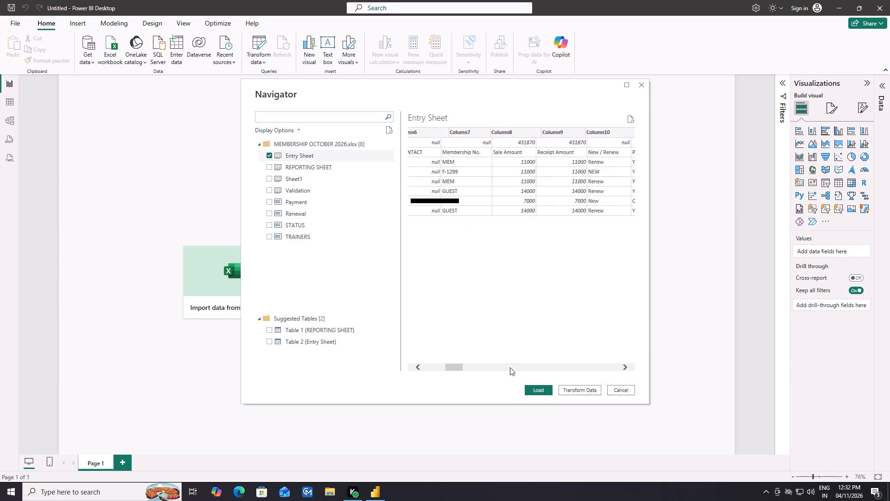
left_click_drag(512, 366, 517, 367)
left_click(517, 367)
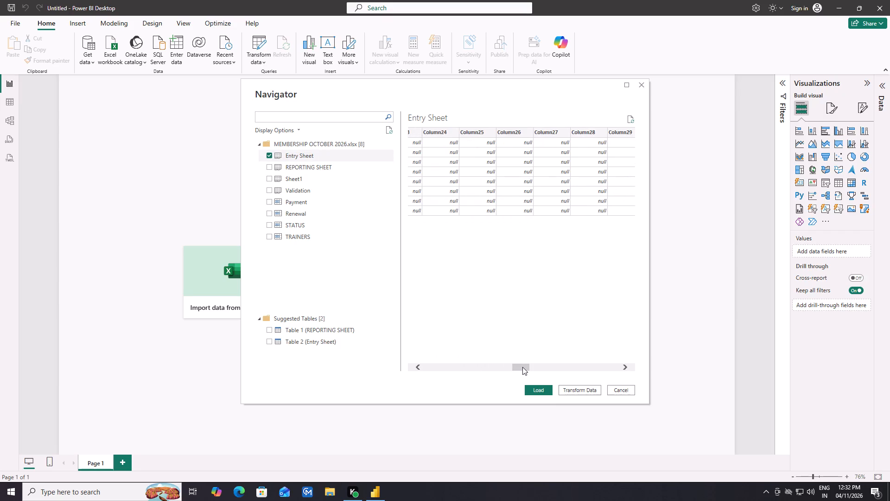
left_click_drag(512, 367, 481, 367)
left_click_drag(481, 367, 482, 367)
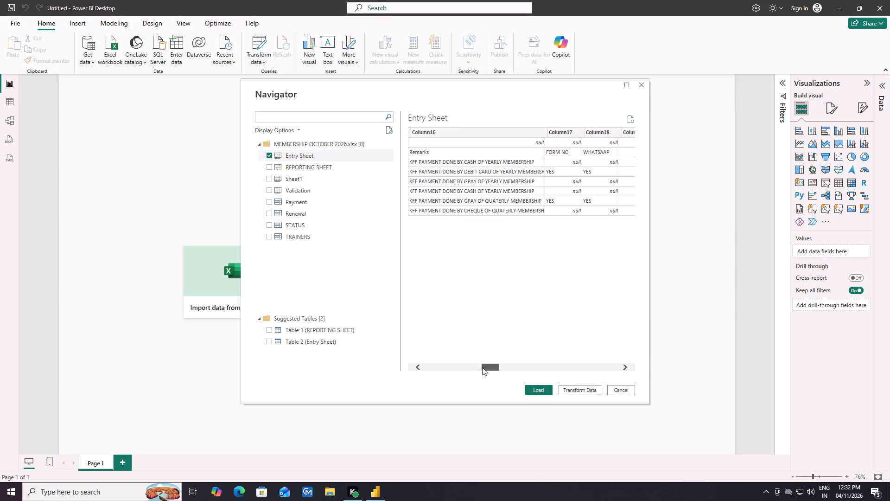
left_click_drag(482, 367, 391, 366)
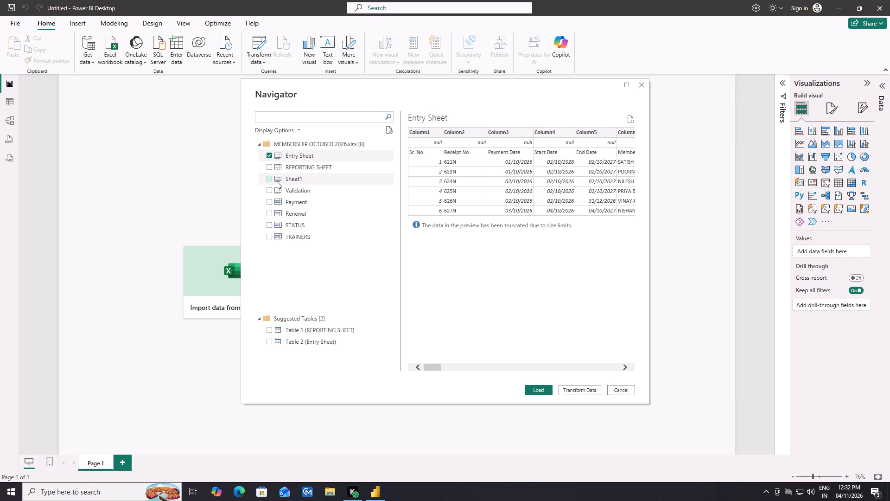
Preview the Payment, Renewal and TRAINERS items, keeping only Entry Sheet selected for import.
left_click(269, 205)
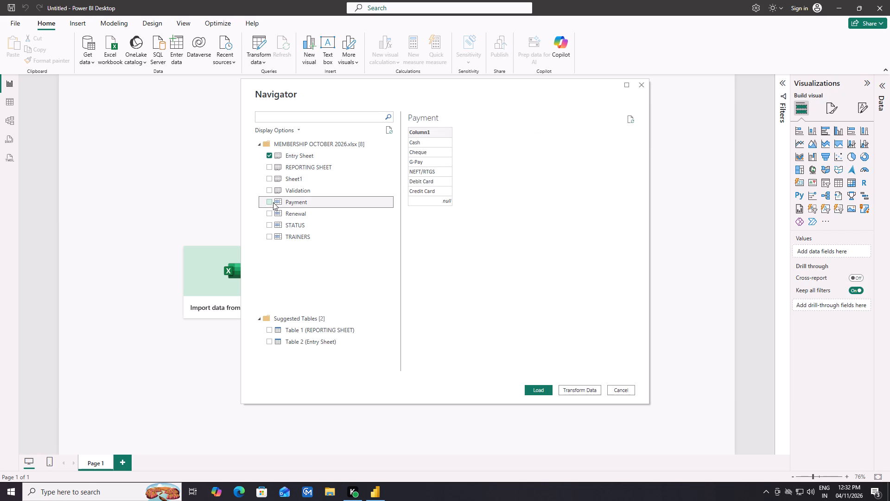
left_click(269, 201)
left_click(269, 201)
left_click(269, 203)
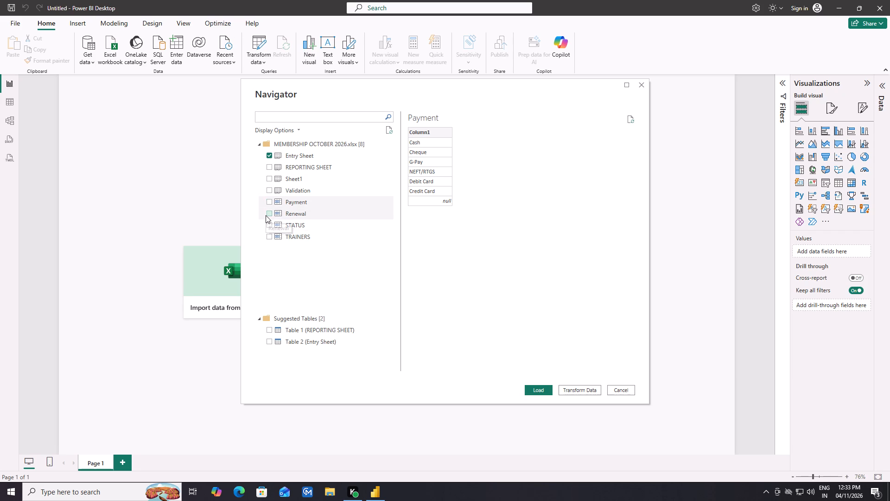
left_click(266, 215)
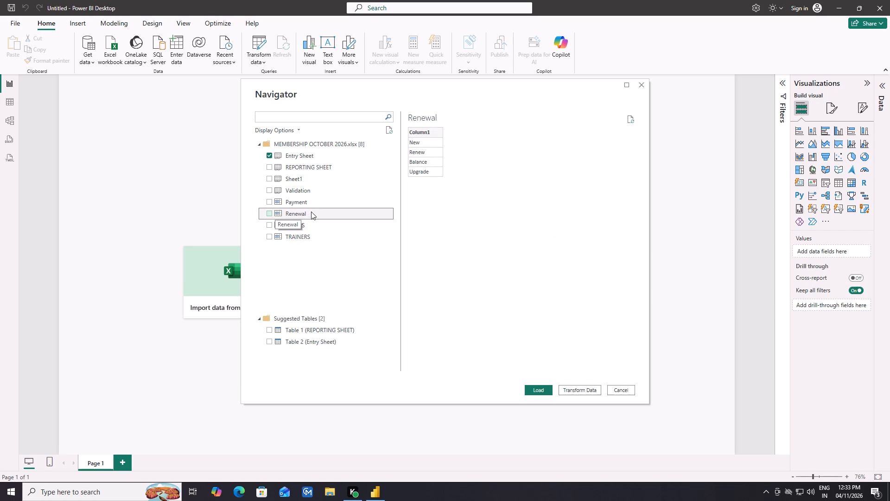
left_click(270, 236)
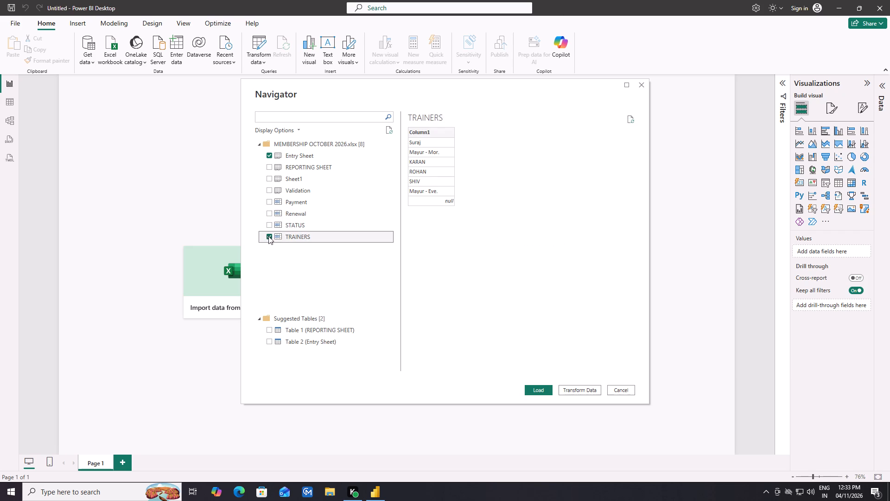
left_click(268, 236)
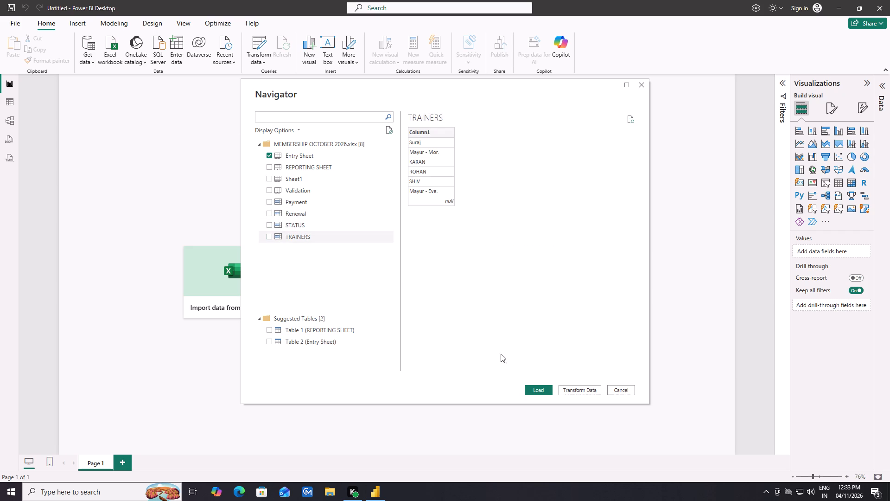
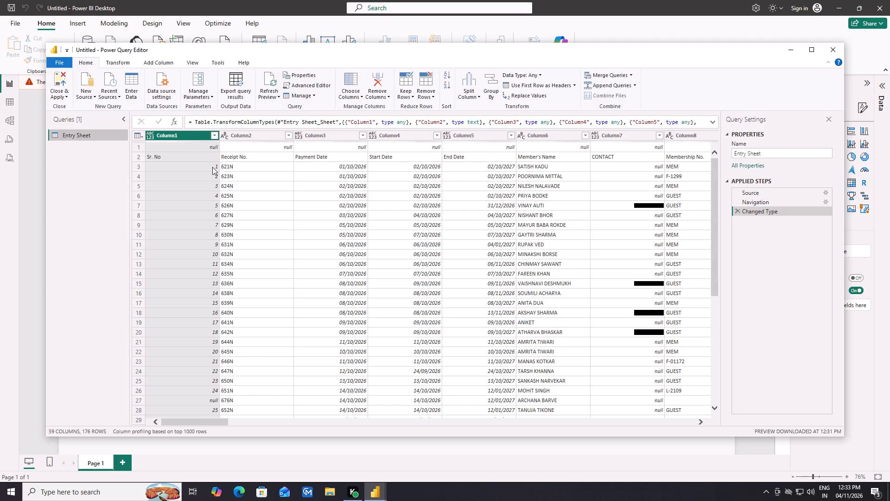
Remove Column1, the Sr. No column, from the Entry Sheet query.
left_click(191, 134)
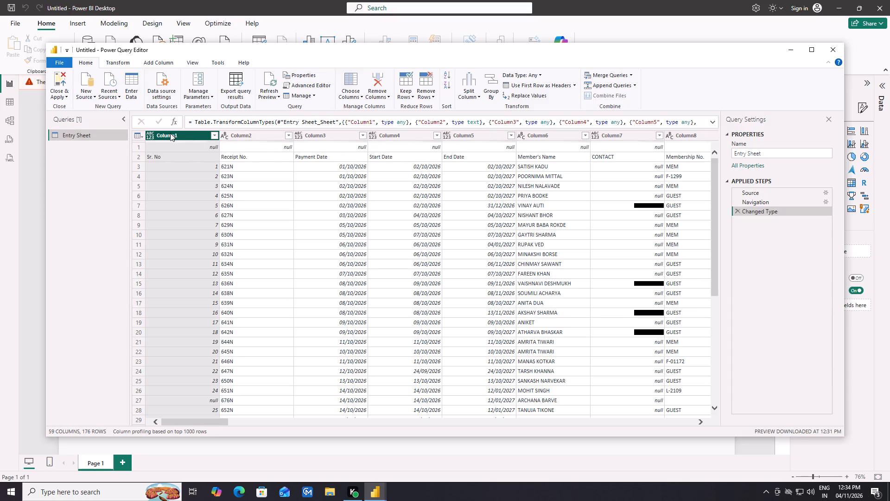
right_click(174, 131)
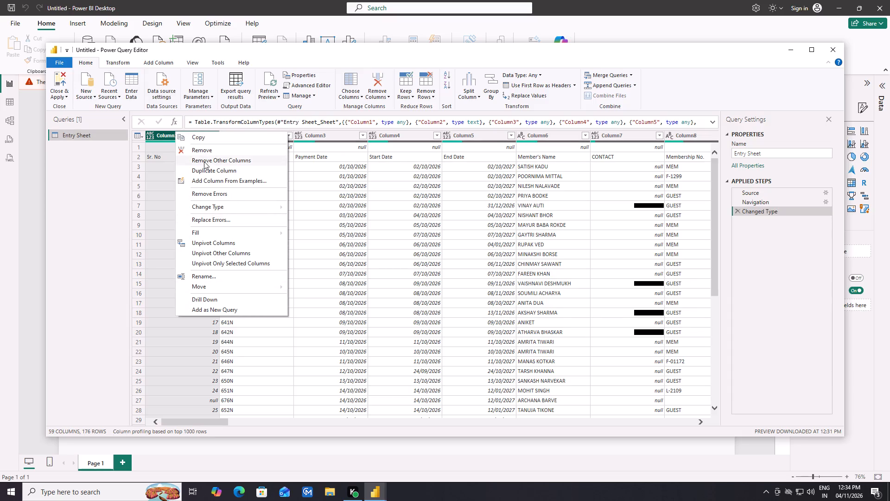
left_click(212, 150)
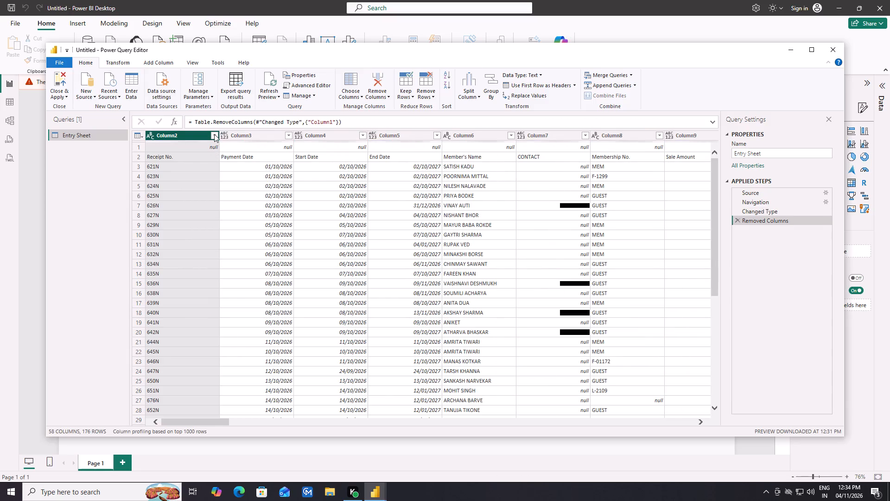
Remove Column2, the Receipt No. column, from the Entry Sheet query.
right_click(165, 130)
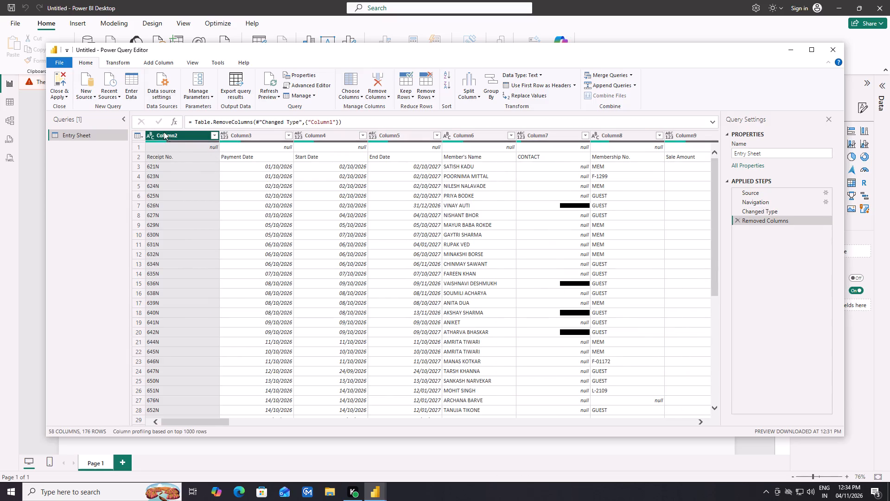
right_click_drag(177, 132, 172, 133)
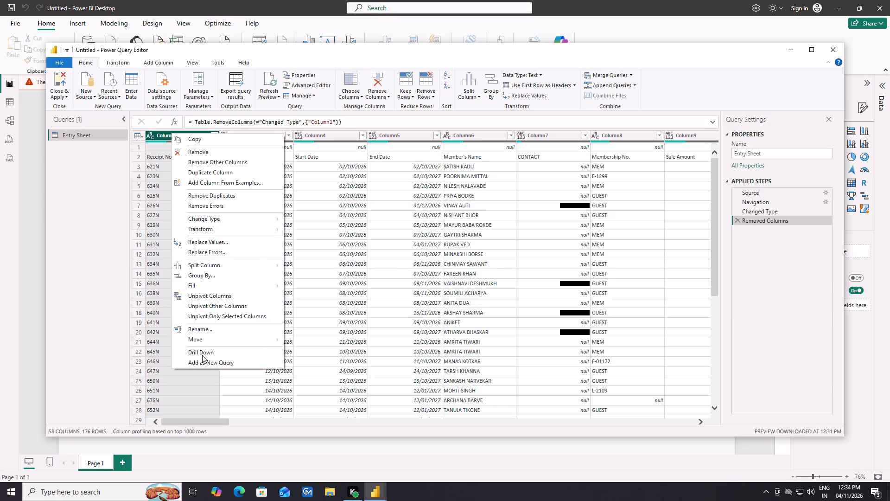
left_click(202, 154)
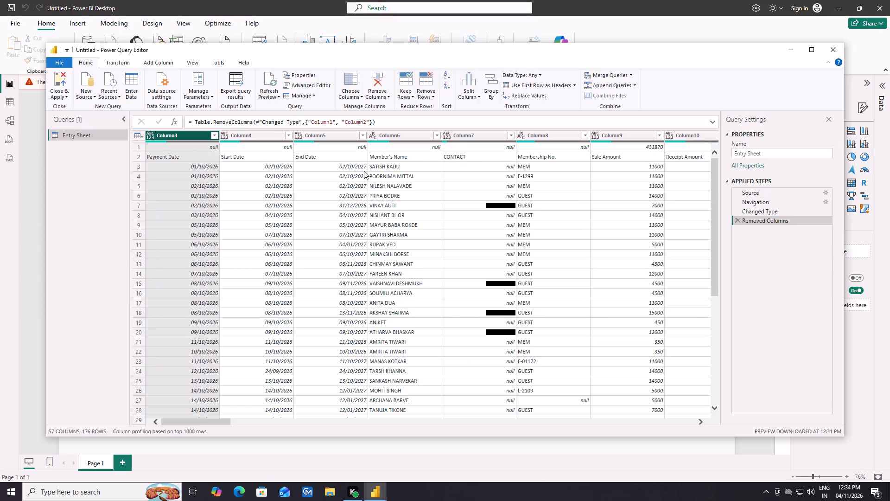
Examine the headings and data of the remaining columns from Payment Date across to Column24.
left_click(422, 174)
left_click(492, 157)
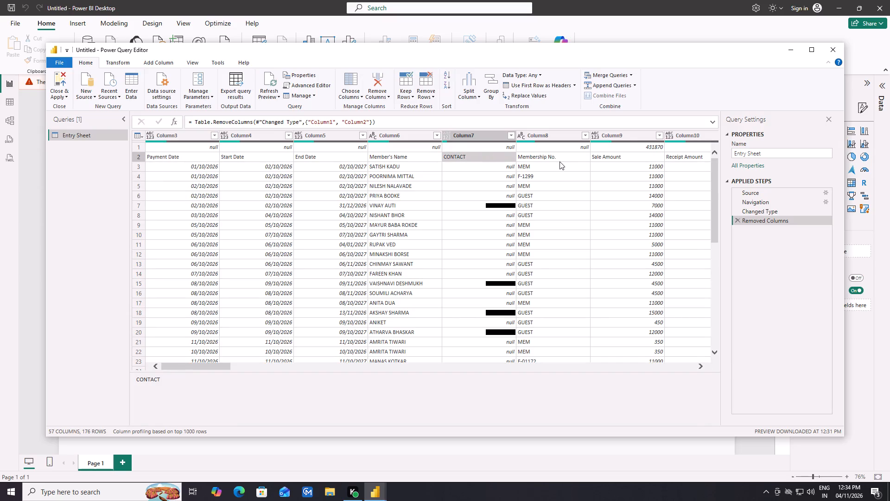
key("Right")
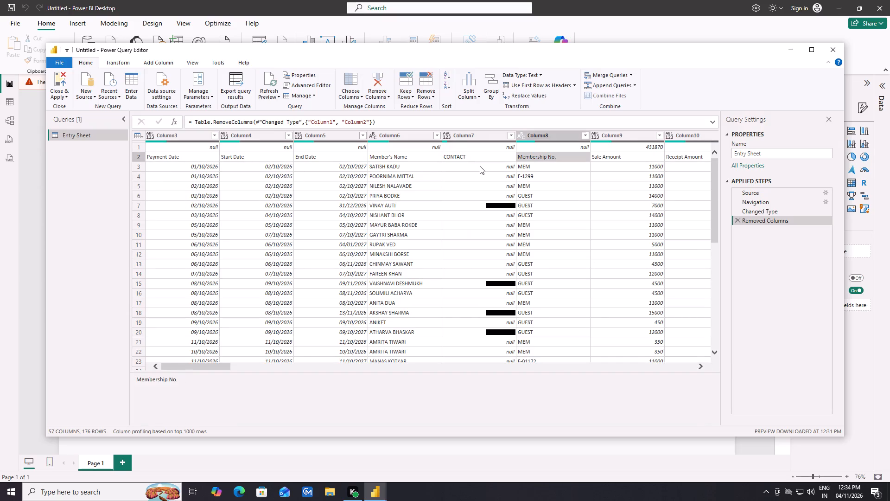
key("Right")
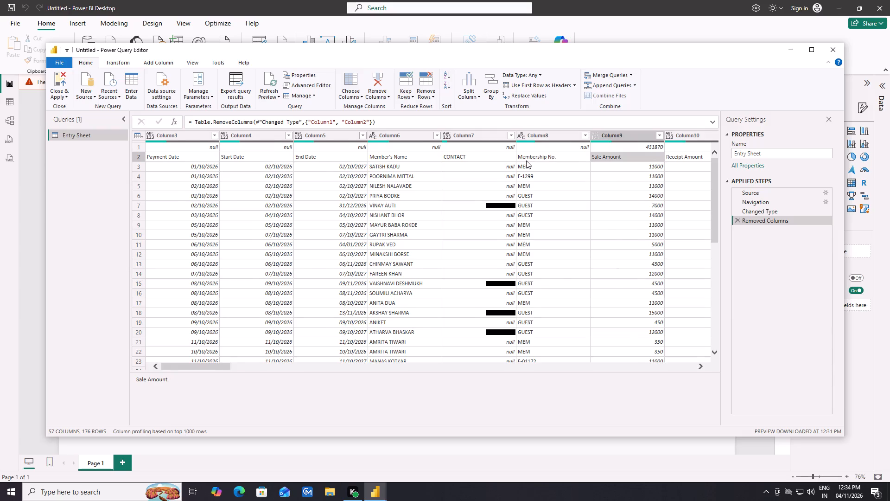
key("Right")
key("Right")
key("Right")
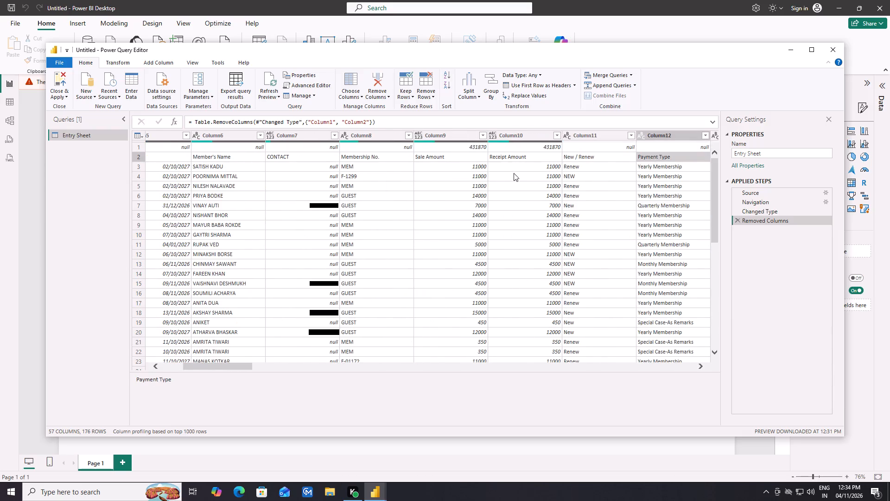
key("Right")
key("Right")
key("Right")
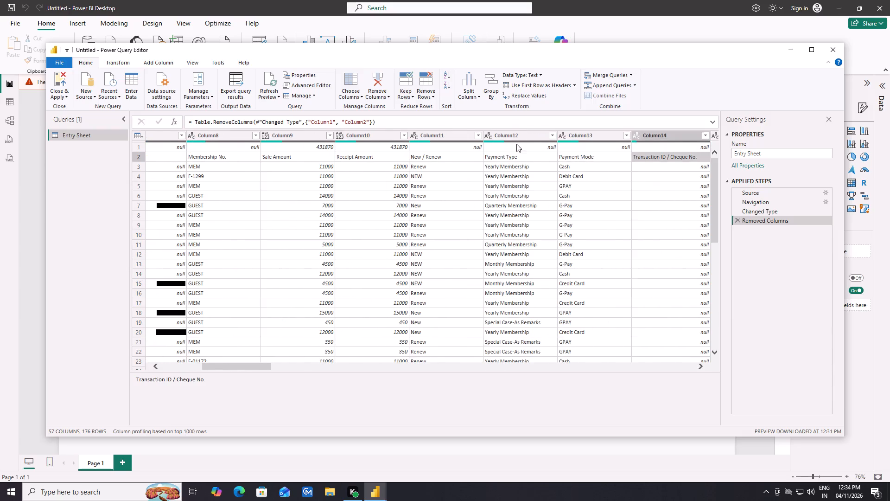
key("Right")
scroll(589, 207, "down", 7)
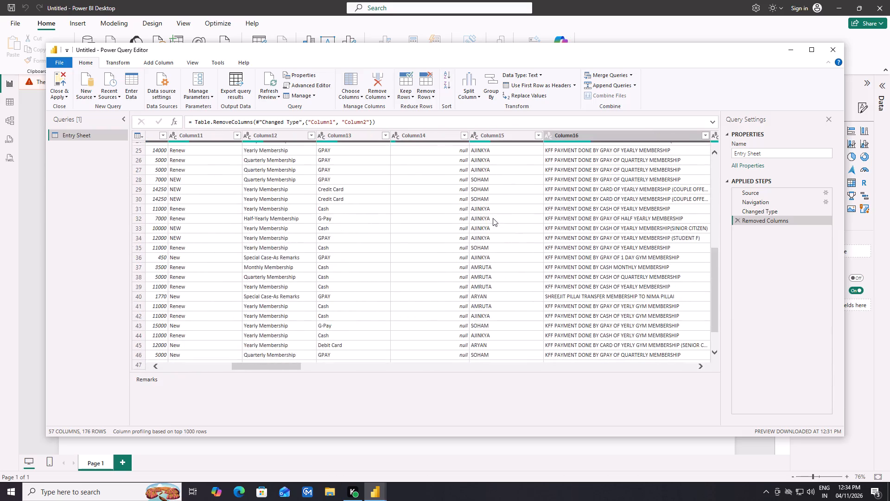
scroll(493, 220, "down", 8)
scroll(487, 230, "up", 15)
scroll(477, 225, "up", 11)
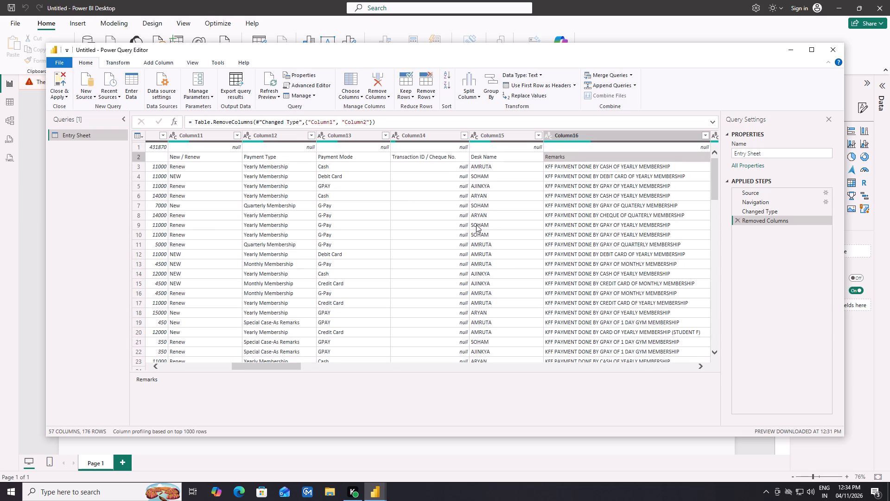
key("Right")
key("Right")
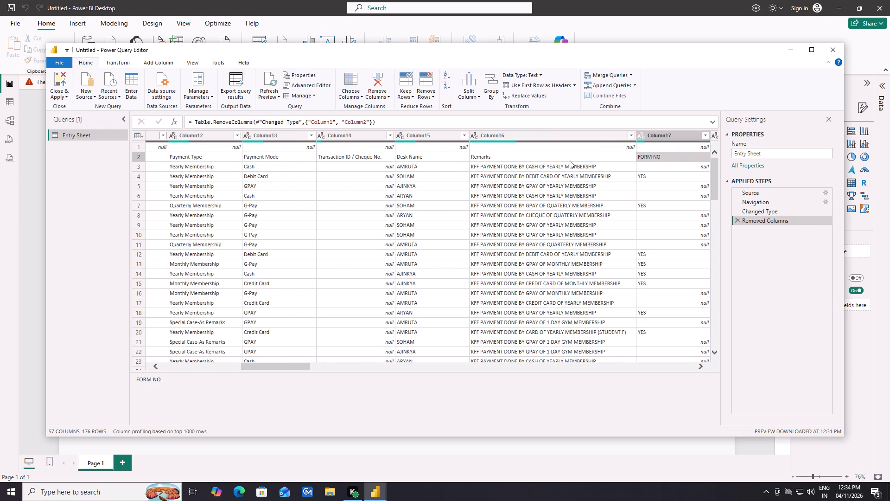
key("Right")
key("Right")
key("Right")
key("Right")
key("Right")
key("Right")
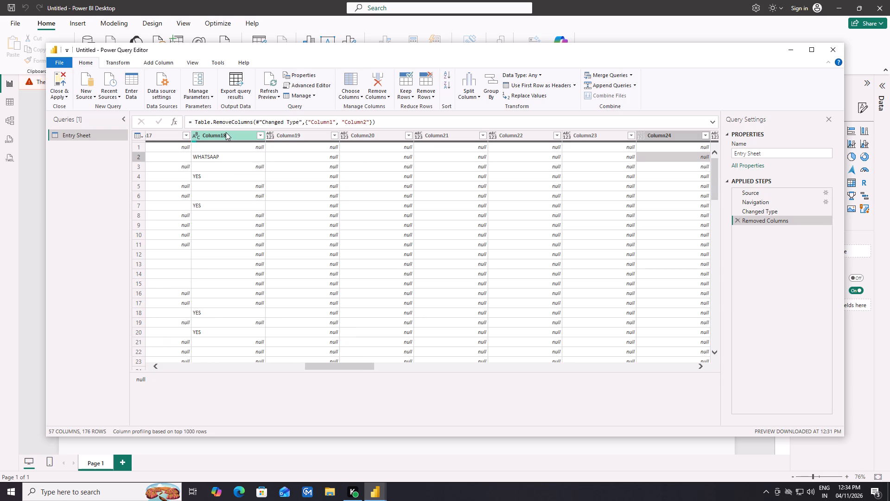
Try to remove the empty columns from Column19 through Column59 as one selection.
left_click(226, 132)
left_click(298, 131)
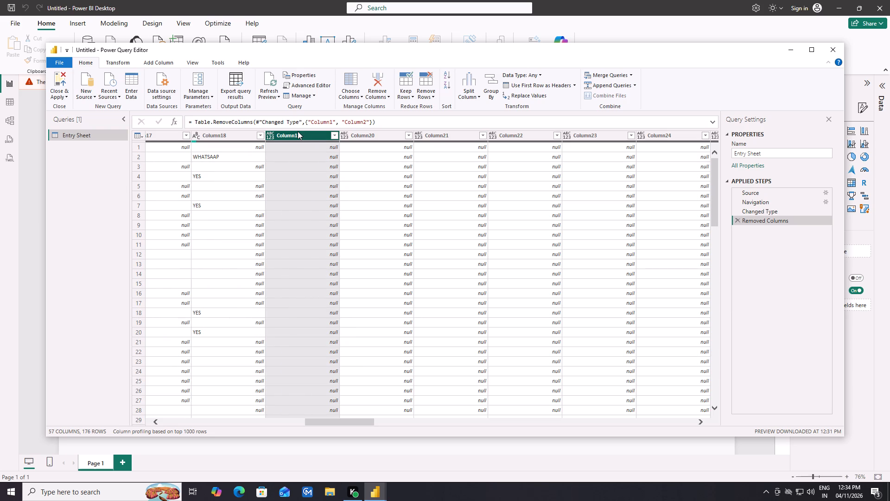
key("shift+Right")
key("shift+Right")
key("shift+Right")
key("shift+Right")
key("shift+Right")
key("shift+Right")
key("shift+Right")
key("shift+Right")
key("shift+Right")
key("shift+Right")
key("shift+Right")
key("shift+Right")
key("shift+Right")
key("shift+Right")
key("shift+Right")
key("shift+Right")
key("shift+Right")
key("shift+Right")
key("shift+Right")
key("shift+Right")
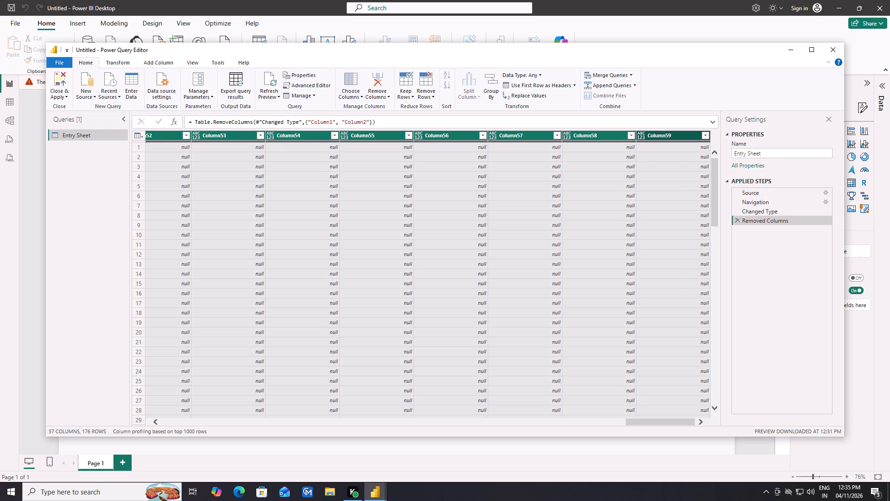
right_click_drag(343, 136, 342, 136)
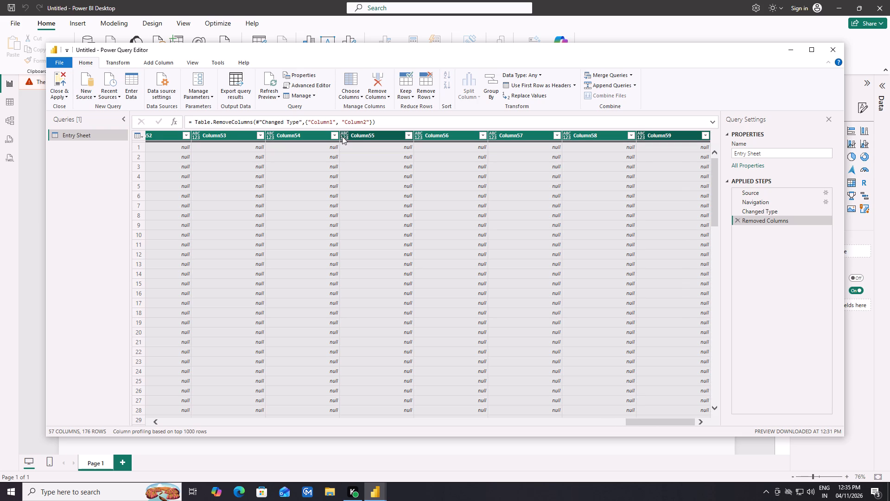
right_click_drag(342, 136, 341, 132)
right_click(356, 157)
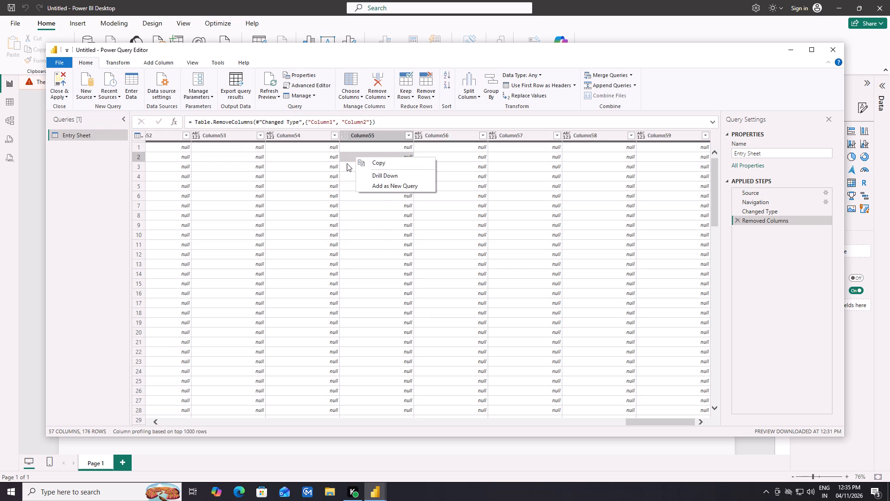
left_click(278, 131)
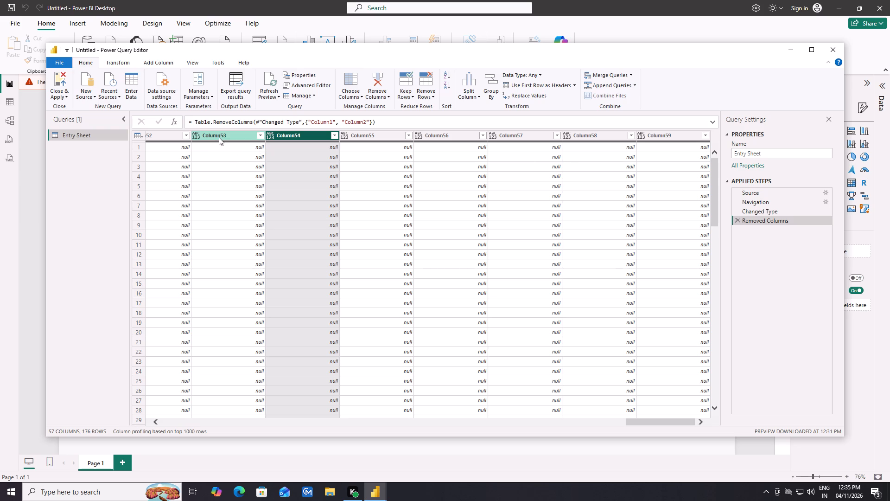
Look back across the empty columns to the Payment Date column at the start of the table.
key("Left")
key("Left")
key("Left")
key("Left")
key("Left")
key("Left")
key("Left")
key("Left")
key("Left")
key("Left")
key("Left")
key("Left")
key("Left")
key("Left")
key("Left")
key("Left")
key("Left")
key("Left")
key("Left")
key("Left")
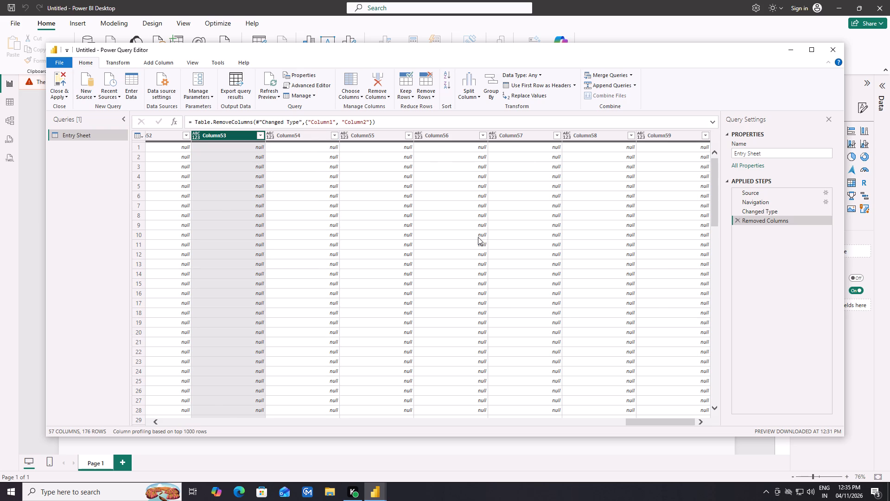
left_click(463, 423)
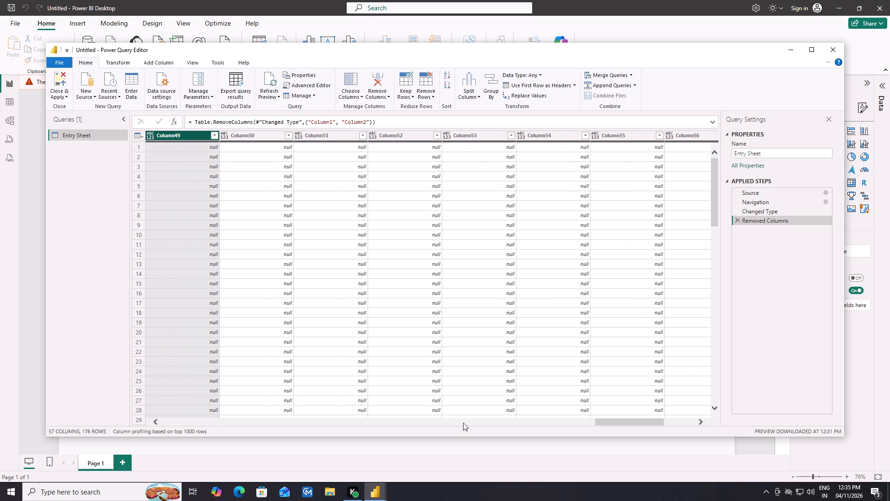
triple_click(463, 423)
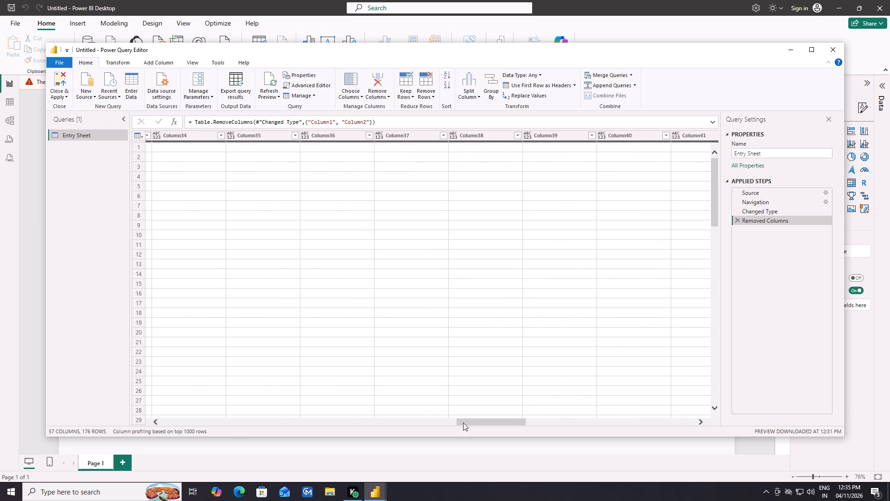
left_click(336, 424)
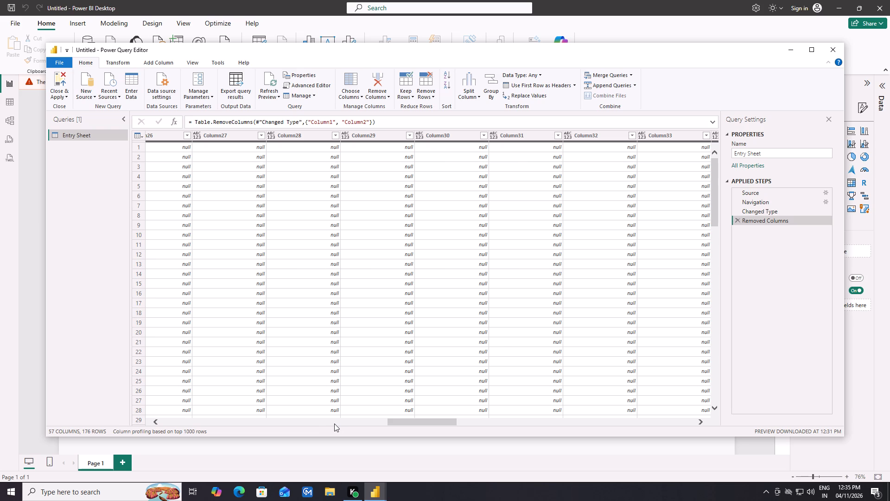
left_click(252, 423)
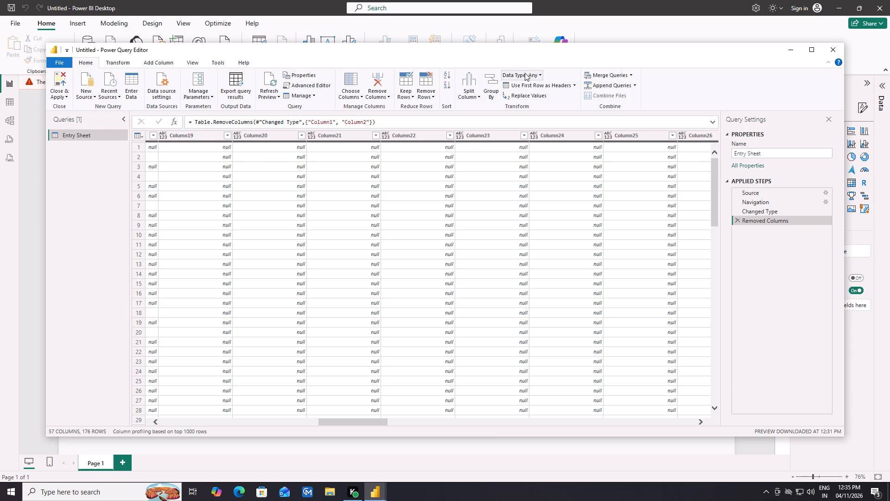
middle_click_drag(433, 254, 91, 268)
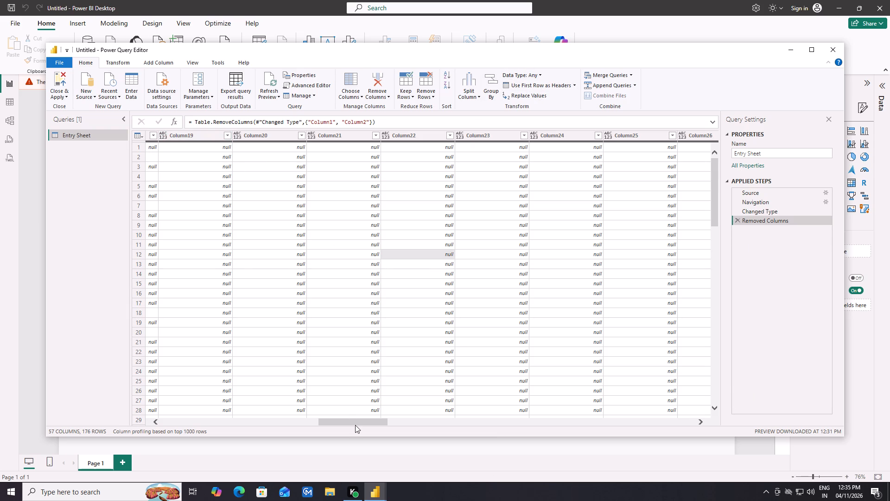
left_click_drag(356, 425, 203, 424)
triple_click(176, 424)
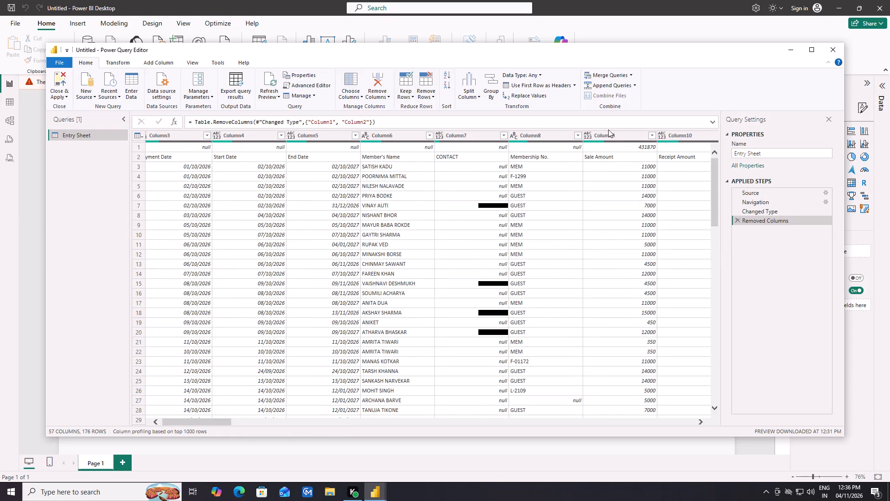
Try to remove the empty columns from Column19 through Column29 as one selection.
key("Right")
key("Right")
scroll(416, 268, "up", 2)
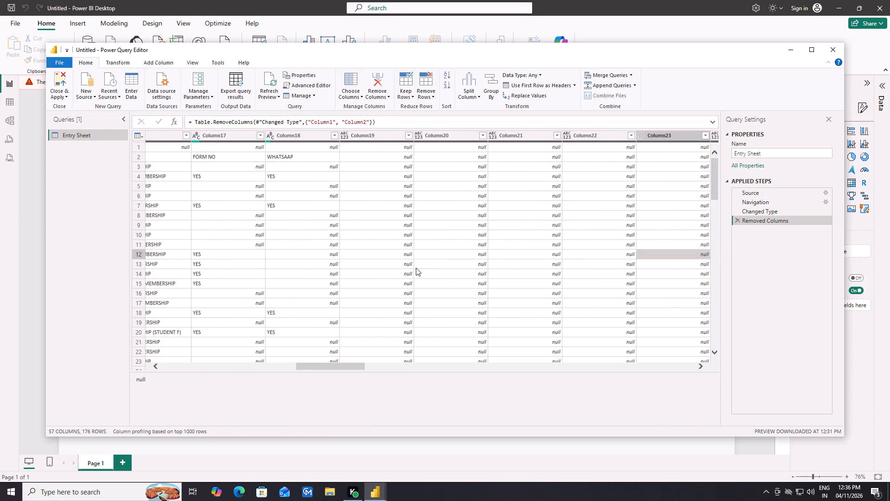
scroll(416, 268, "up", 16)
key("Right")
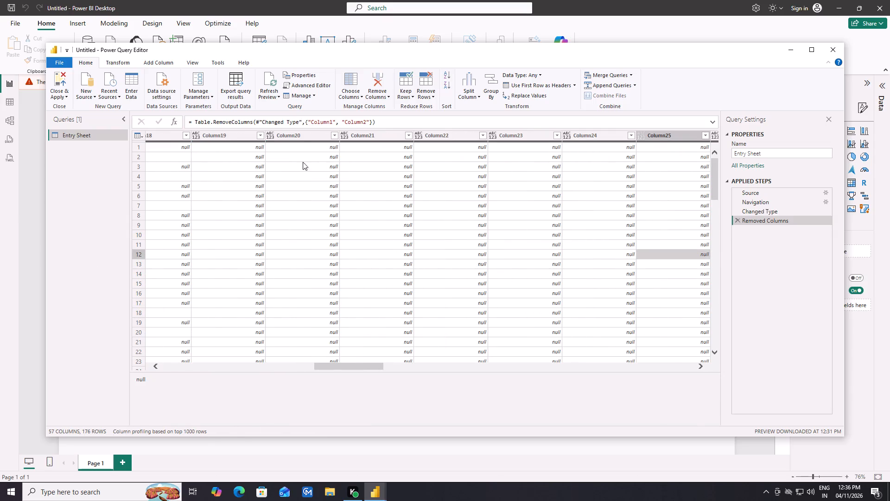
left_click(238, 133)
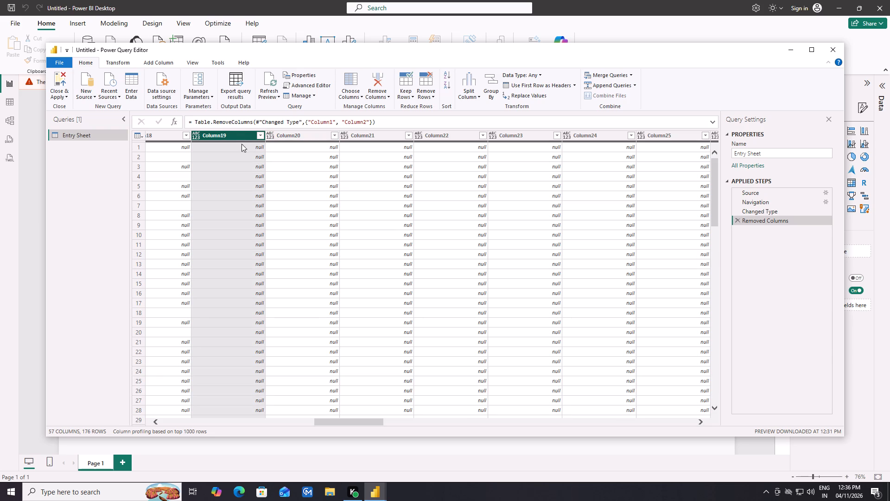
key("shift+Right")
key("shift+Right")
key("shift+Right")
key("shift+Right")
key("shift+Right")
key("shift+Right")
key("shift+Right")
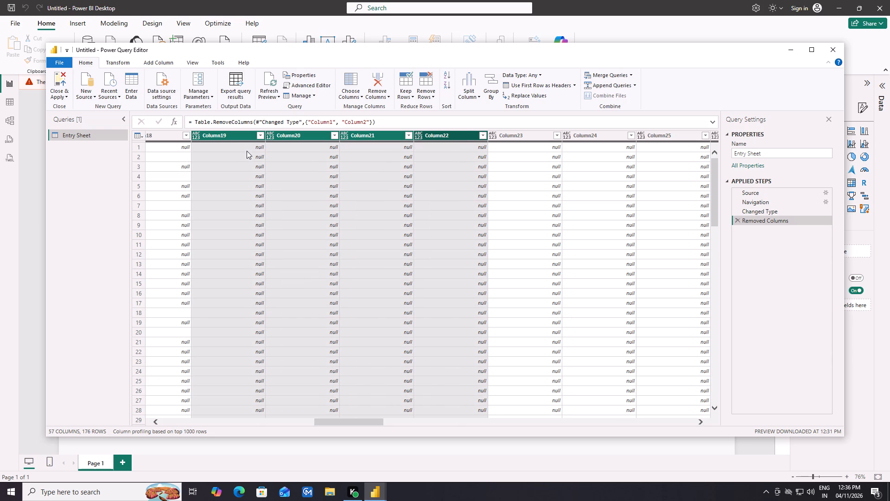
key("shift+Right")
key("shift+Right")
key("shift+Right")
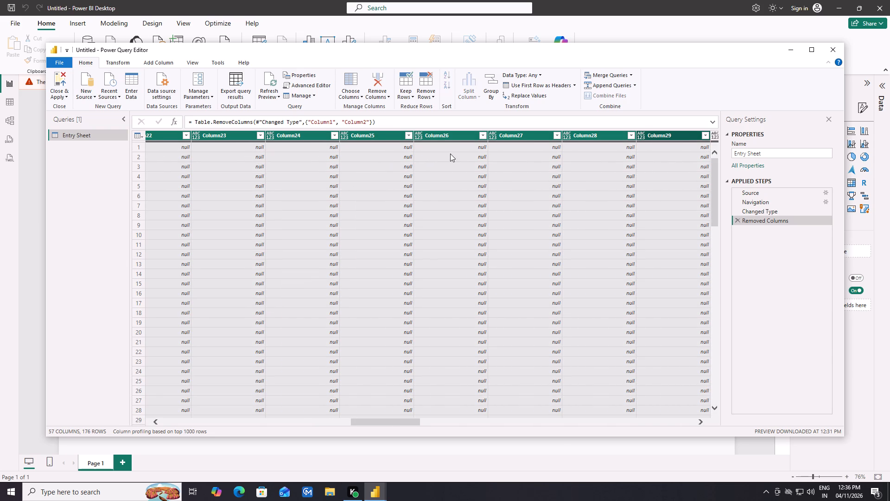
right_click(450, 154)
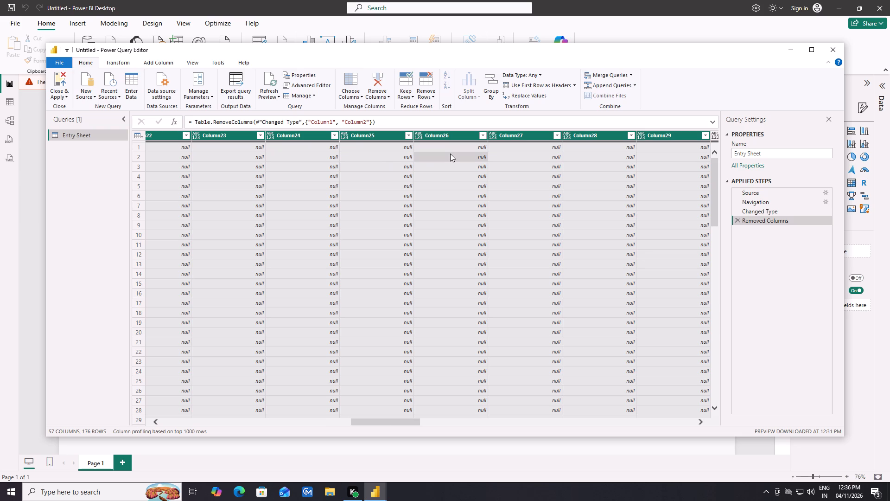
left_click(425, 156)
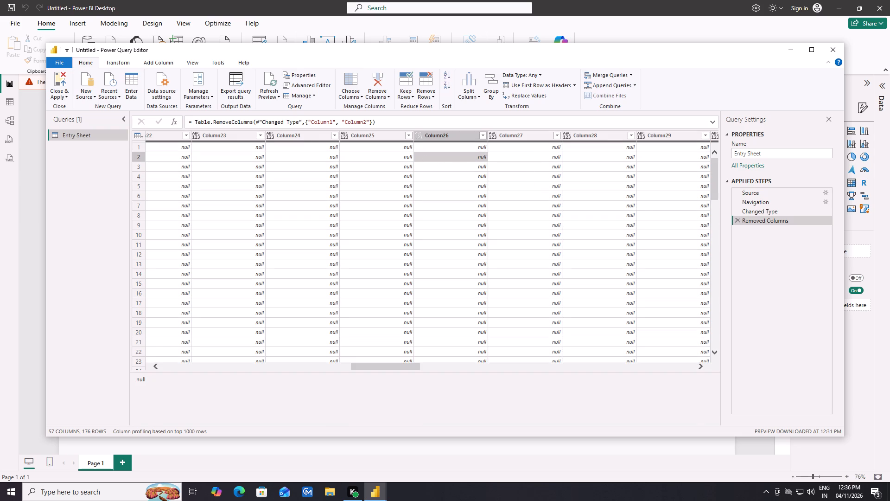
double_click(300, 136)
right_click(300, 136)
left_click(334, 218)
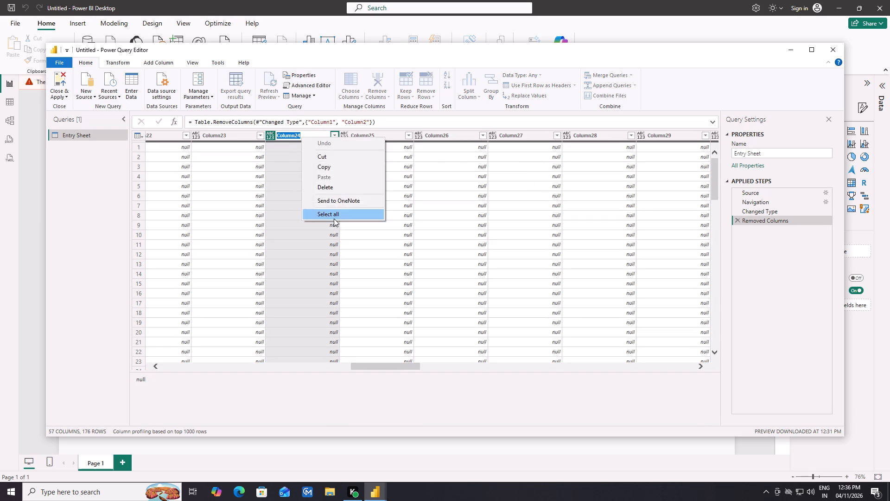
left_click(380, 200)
Remove the empty Column25 from the Entry Sheet query.
double_click(365, 132)
right_click(365, 132)
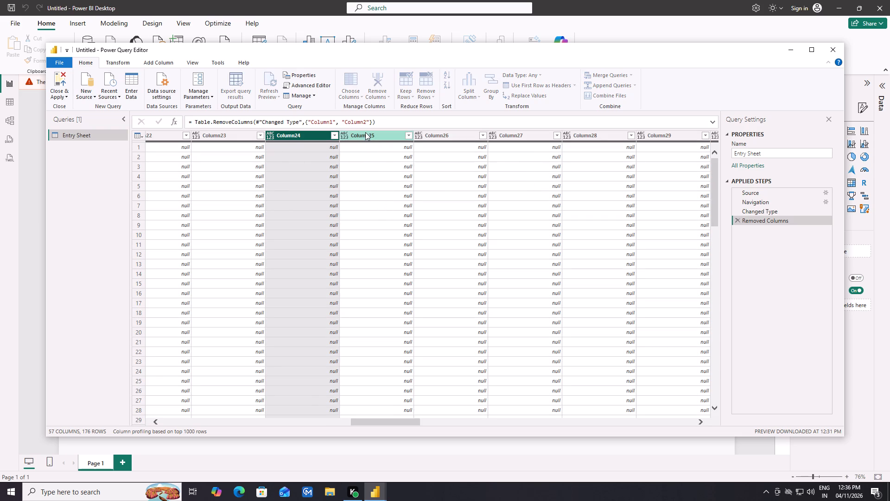
left_click(334, 173)
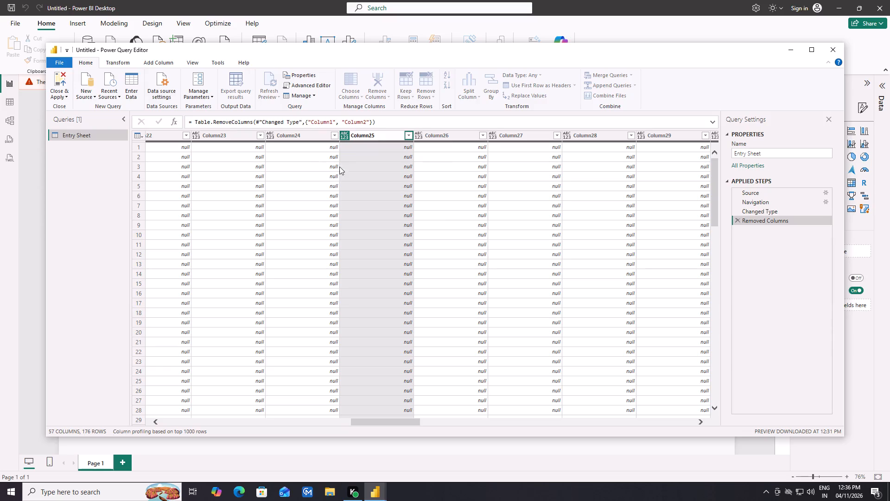
middle_click_drag(524, 200, 127, 252)
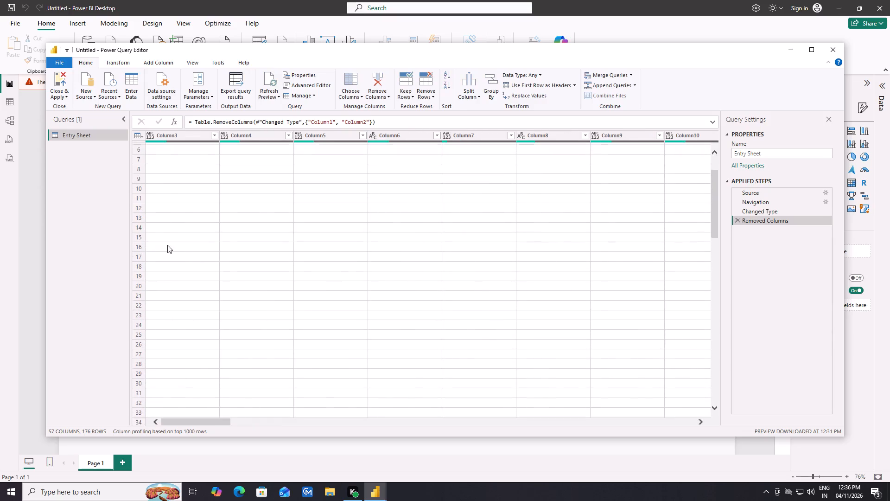
middle_click_drag(441, 253, 139, 278)
scroll(404, 254, "up", 5)
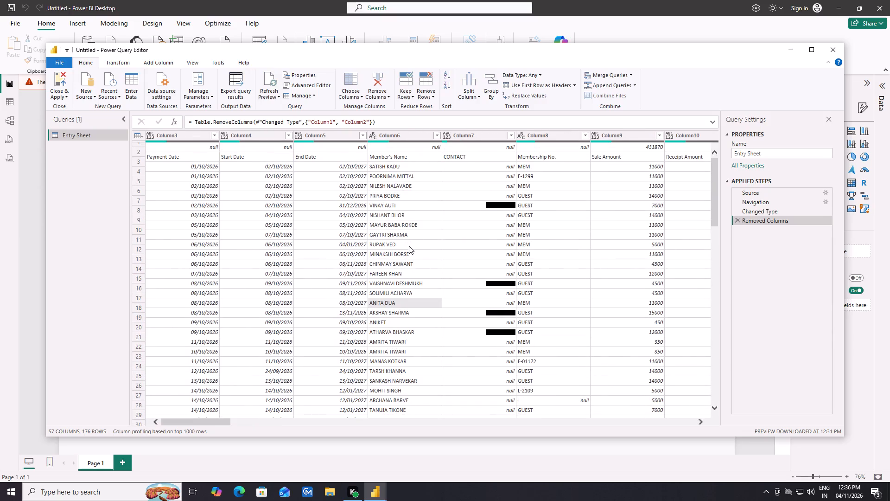
scroll(409, 246, "up", 2)
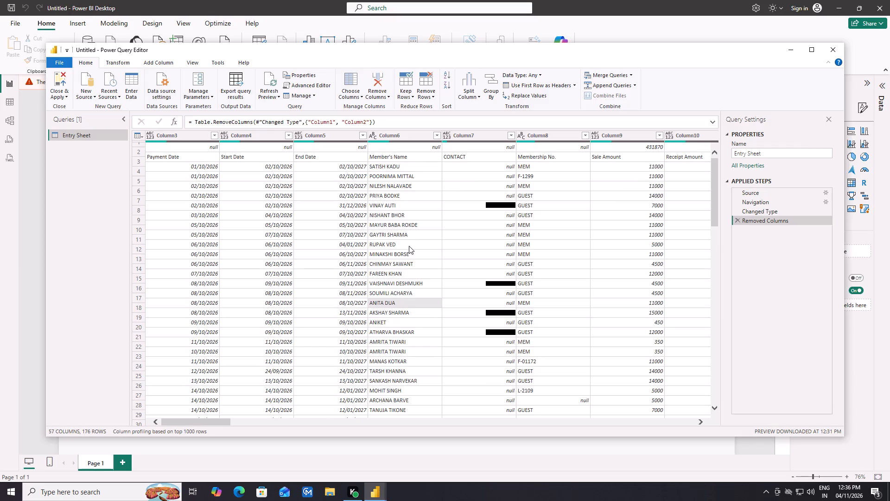
left_click(89, 99)
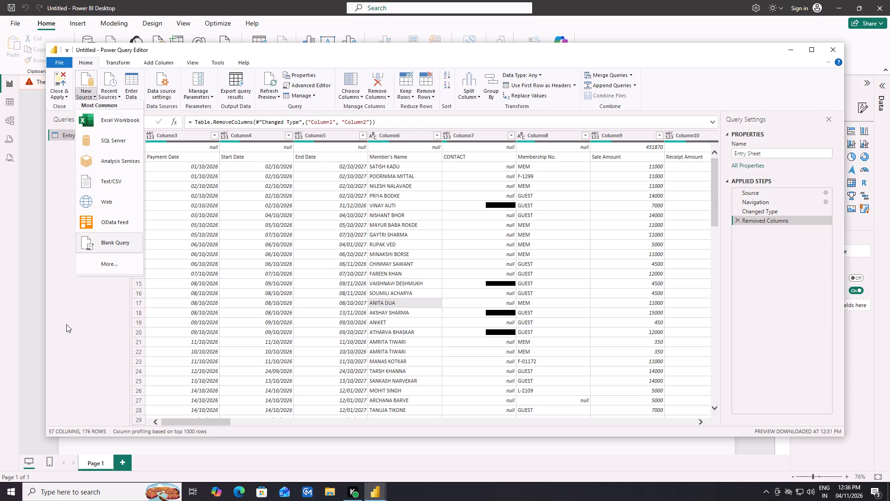
left_click(384, 96)
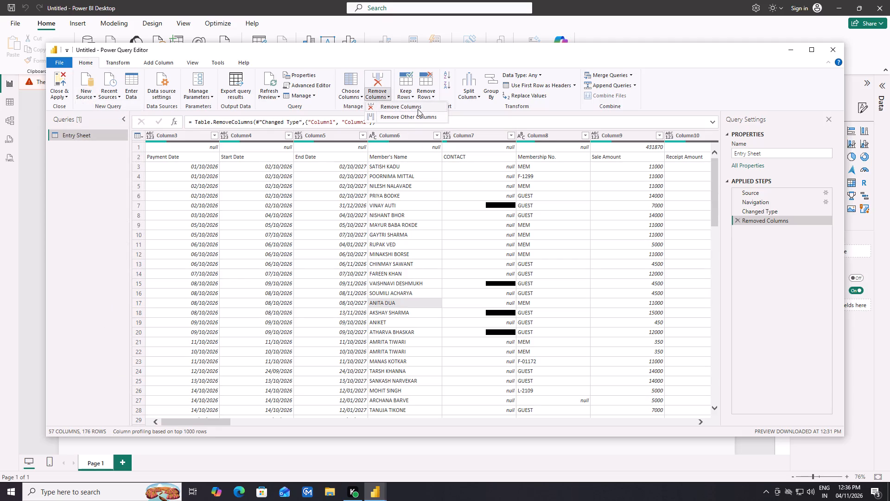
left_click(418, 108)
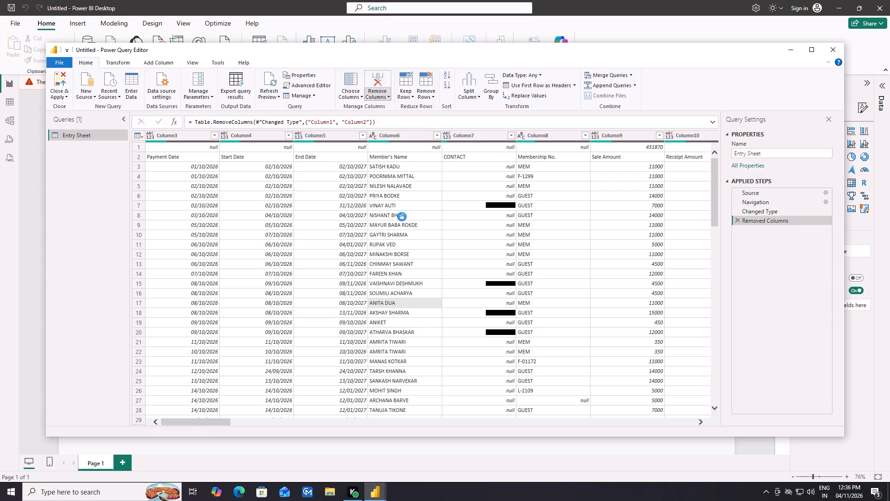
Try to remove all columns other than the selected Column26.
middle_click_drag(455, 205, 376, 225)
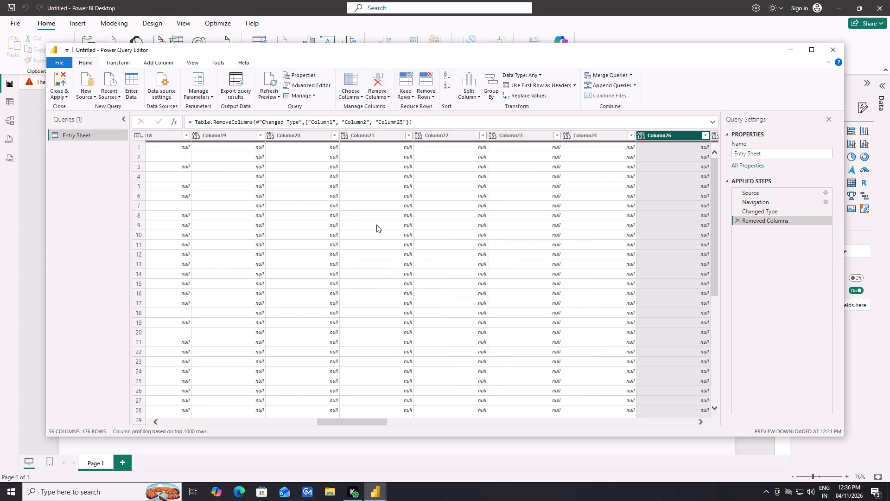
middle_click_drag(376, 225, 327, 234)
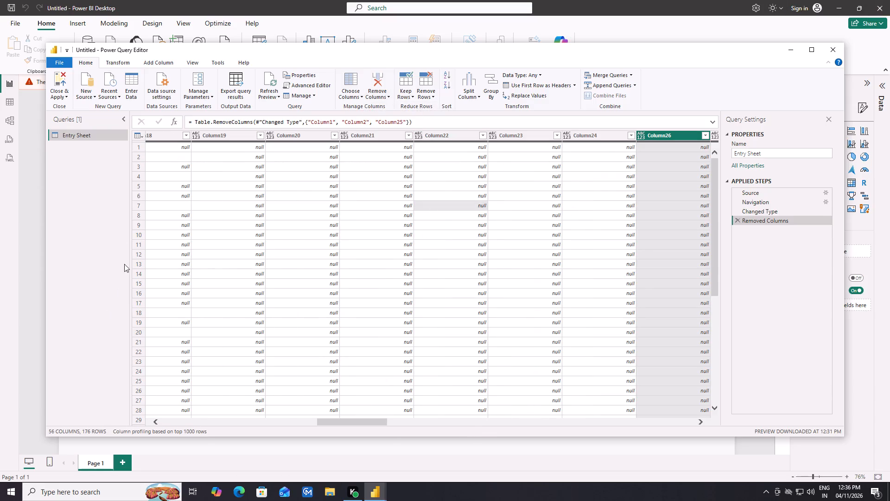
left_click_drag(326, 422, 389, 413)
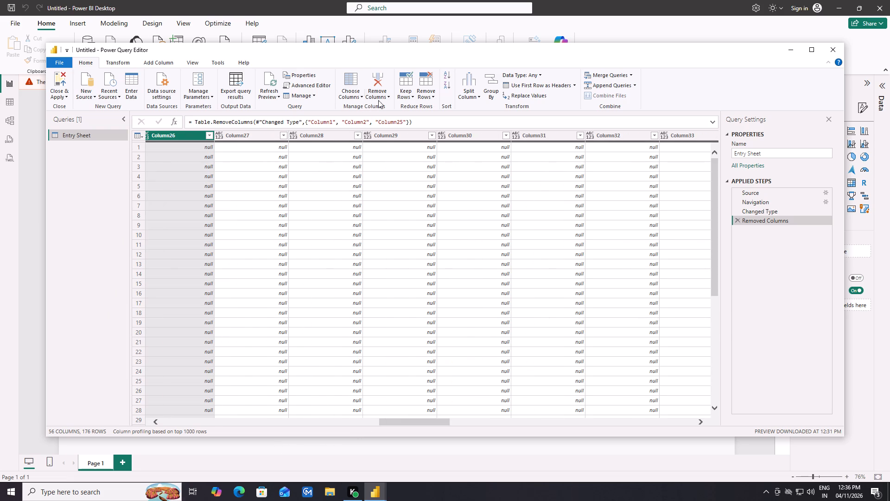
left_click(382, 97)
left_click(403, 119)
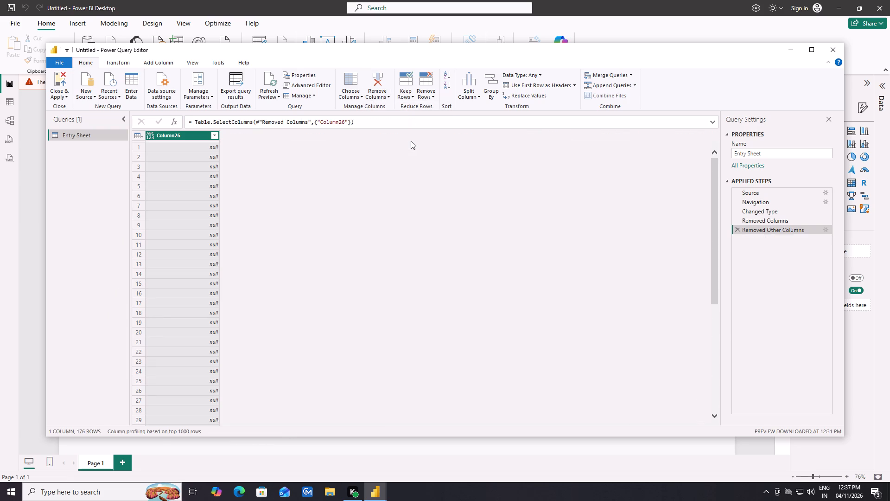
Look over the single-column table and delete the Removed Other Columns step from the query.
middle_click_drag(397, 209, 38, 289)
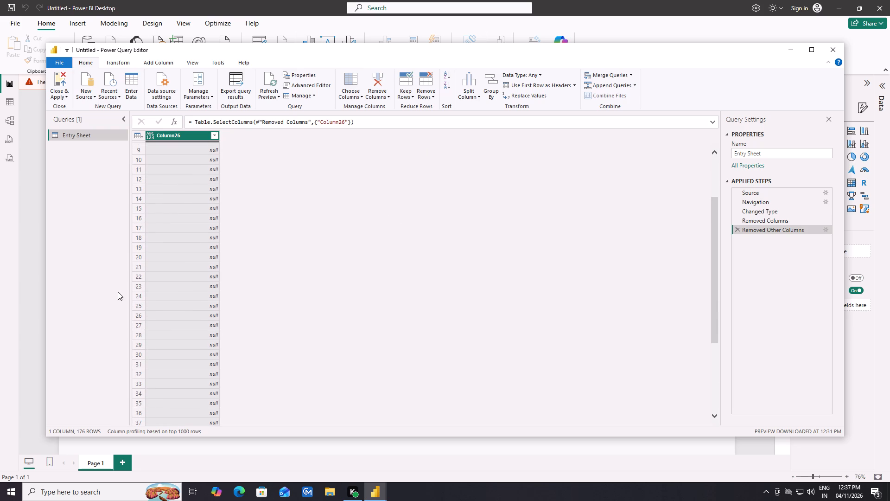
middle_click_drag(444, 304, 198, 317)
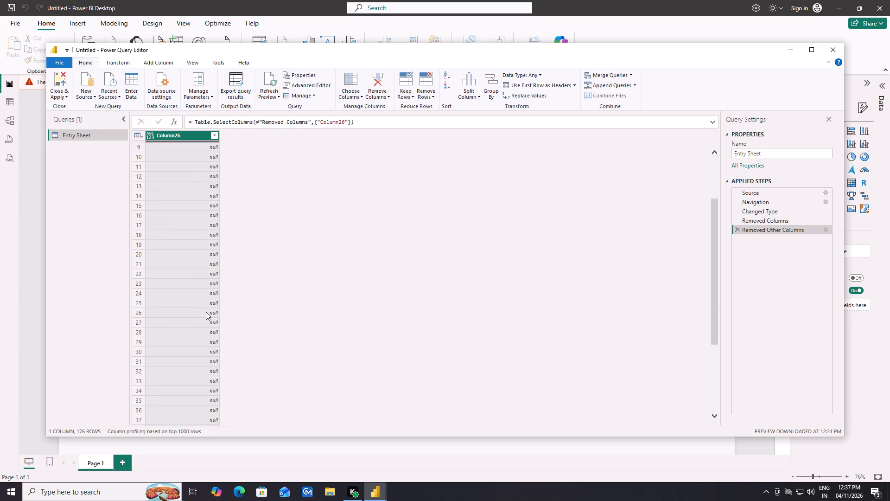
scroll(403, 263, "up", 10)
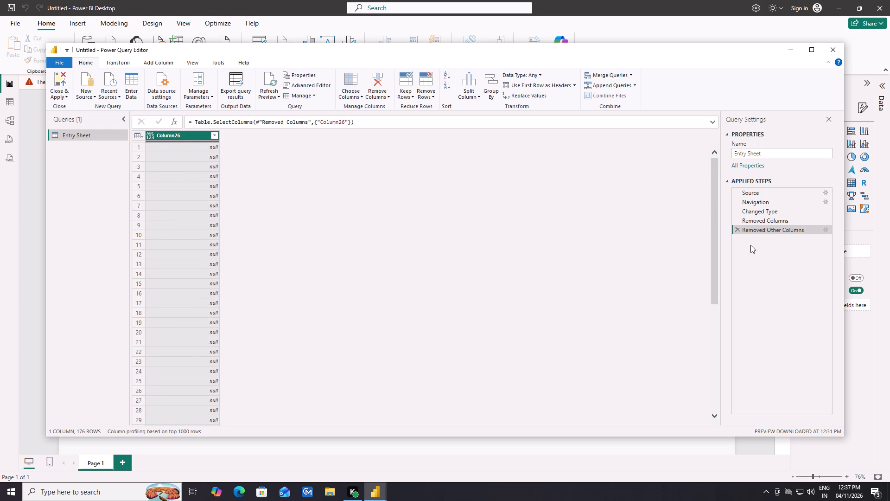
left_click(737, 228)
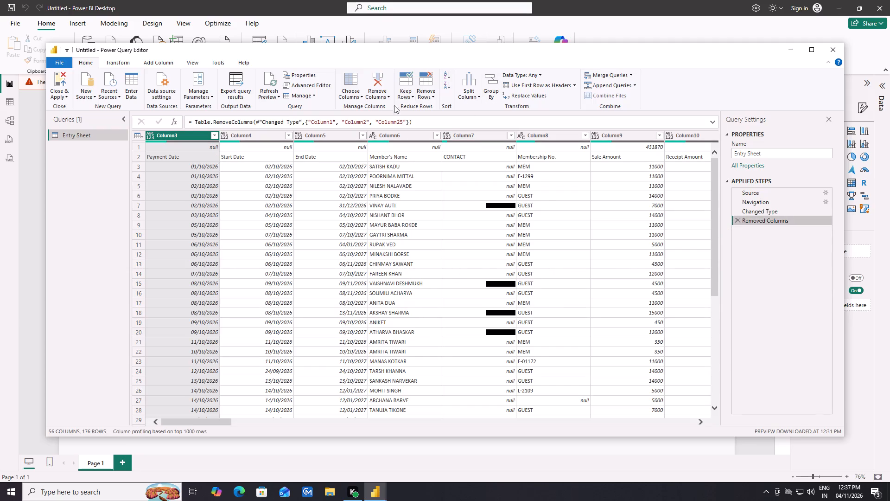
Examine the top rows of the Payment Date column, including the blank first row and the row holding the headings.
left_click(382, 98)
left_click(200, 187)
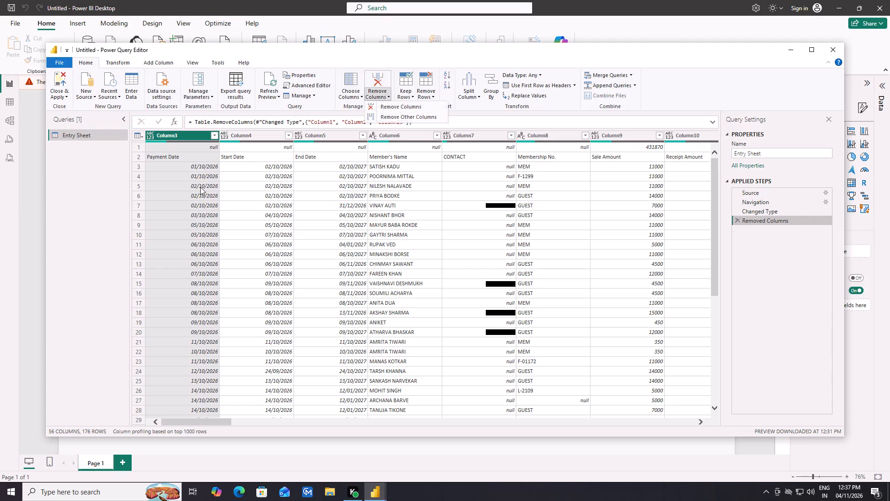
left_click(196, 161)
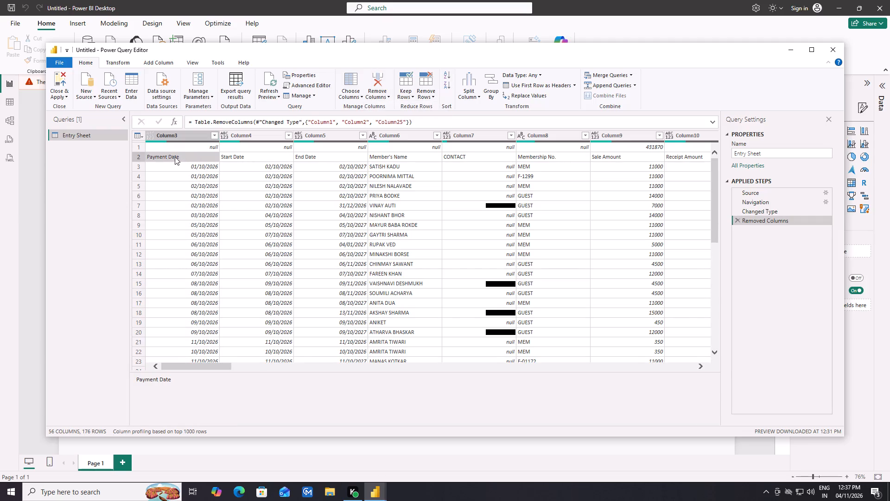
left_click(175, 157)
left_click(204, 146)
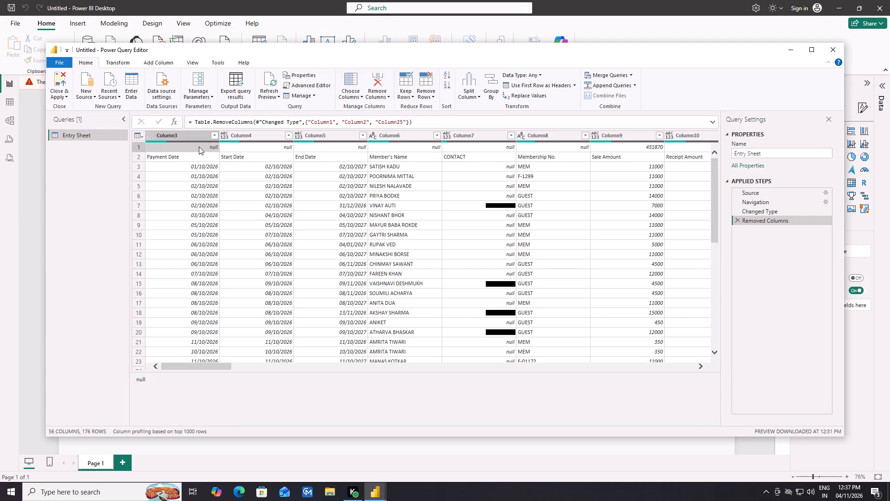
scroll(216, 152, "up", 1)
scroll(218, 153, "down", 1)
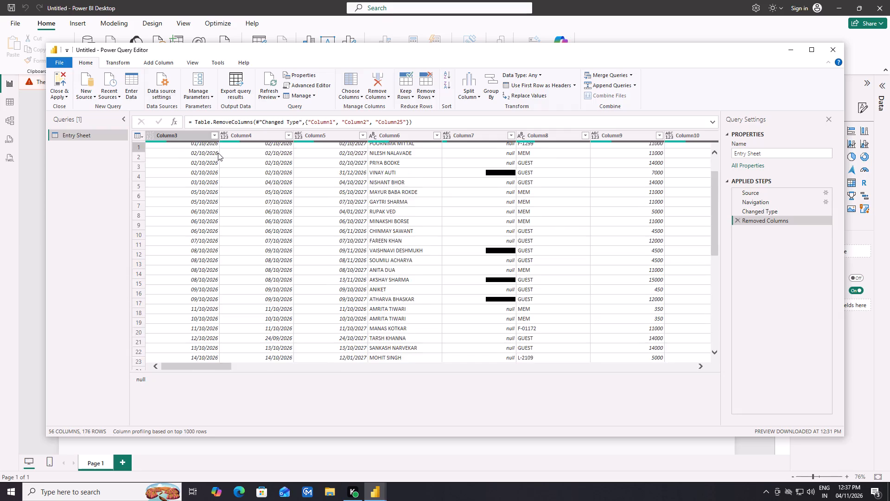
scroll(218, 153, "up", 2)
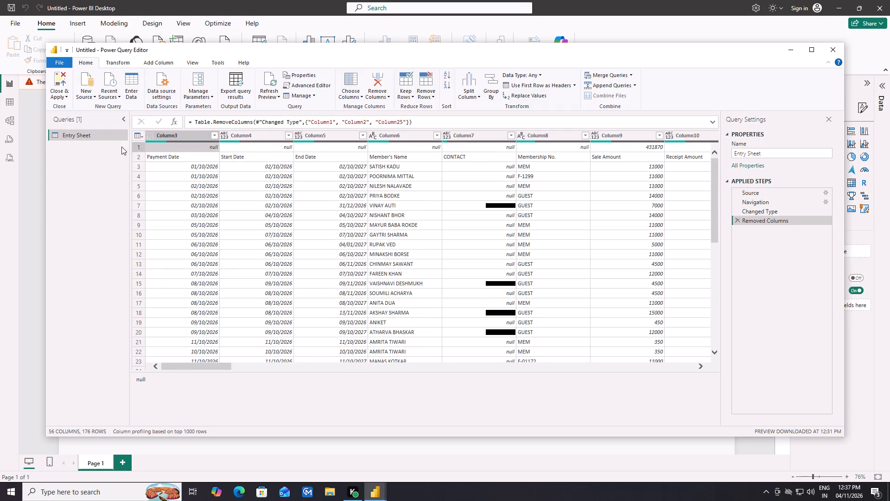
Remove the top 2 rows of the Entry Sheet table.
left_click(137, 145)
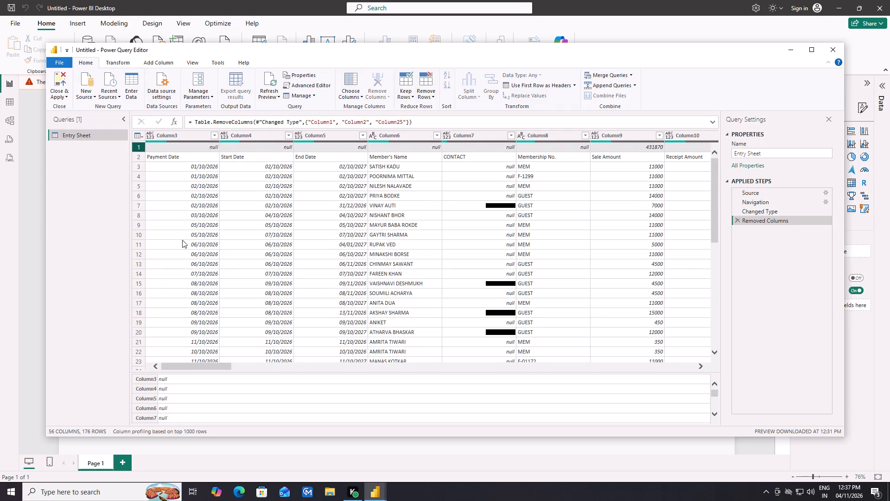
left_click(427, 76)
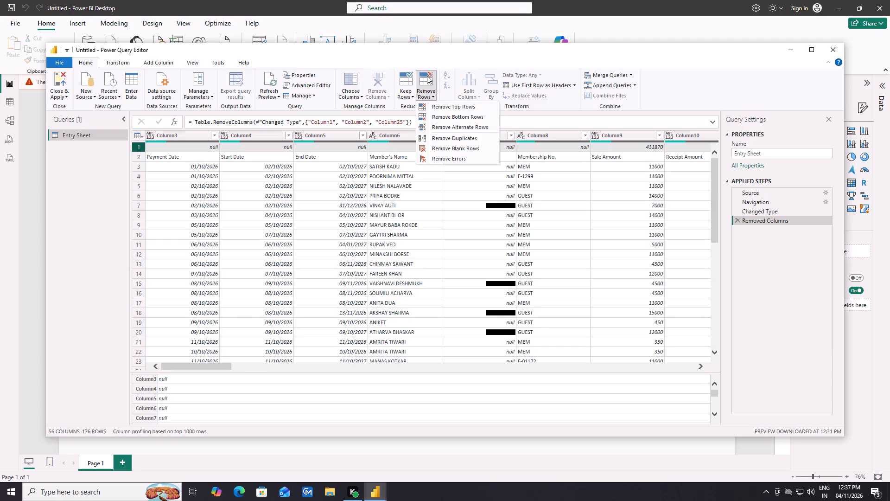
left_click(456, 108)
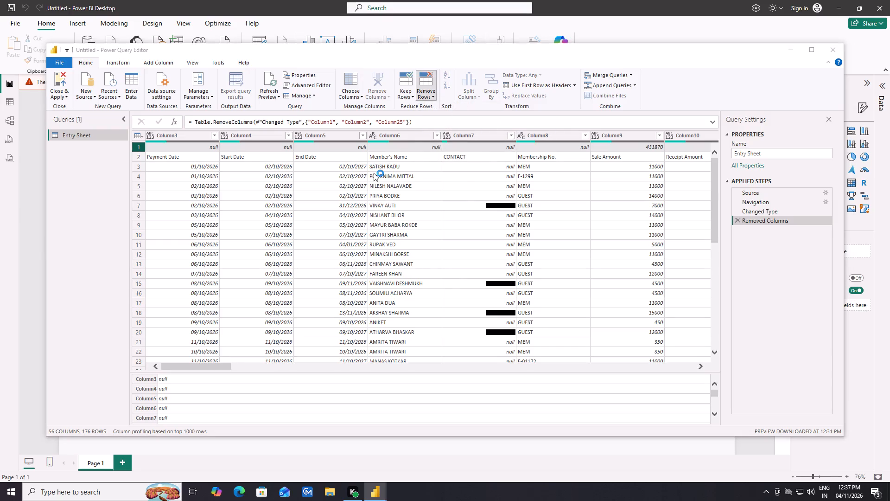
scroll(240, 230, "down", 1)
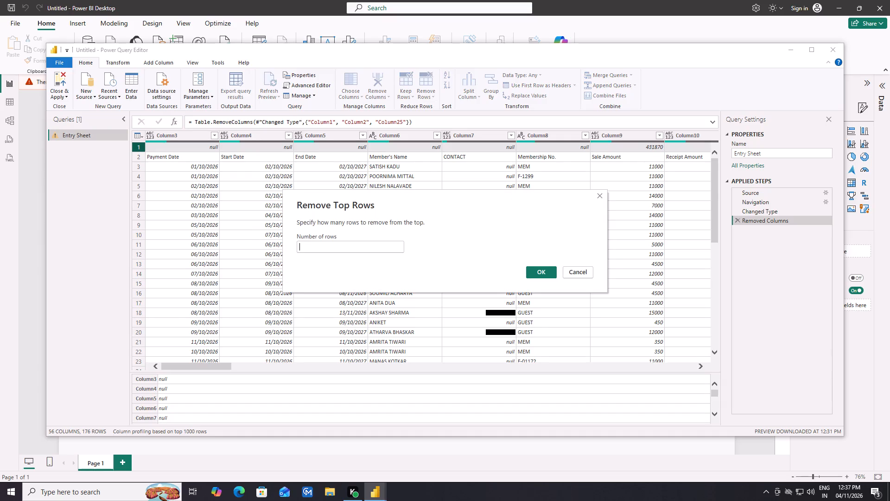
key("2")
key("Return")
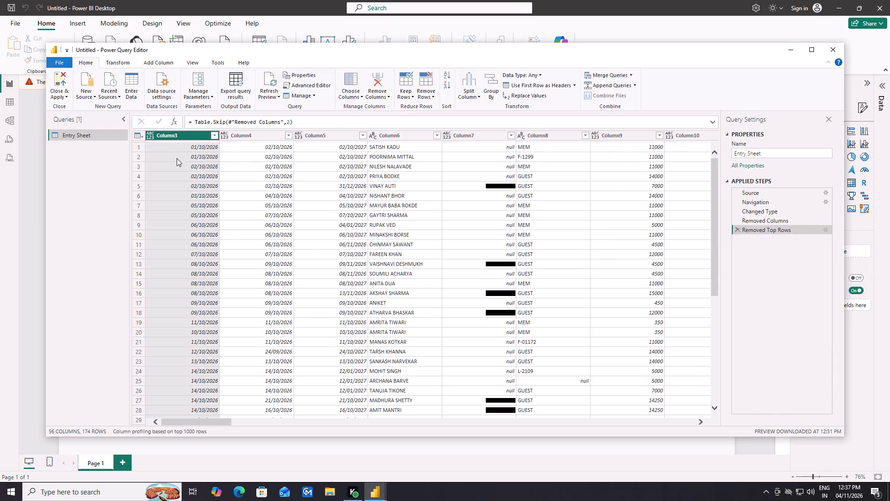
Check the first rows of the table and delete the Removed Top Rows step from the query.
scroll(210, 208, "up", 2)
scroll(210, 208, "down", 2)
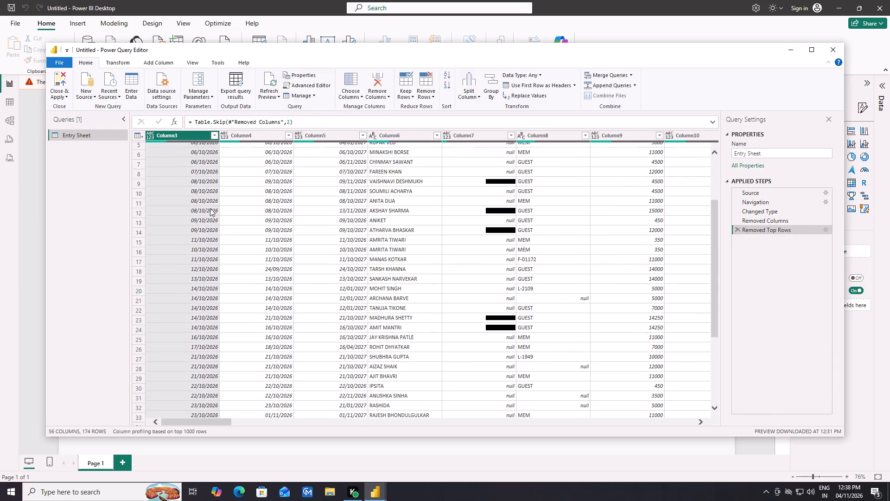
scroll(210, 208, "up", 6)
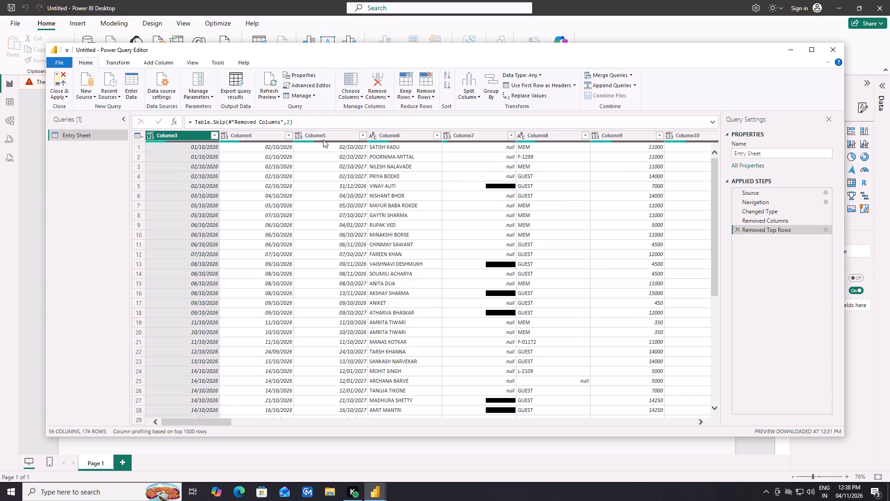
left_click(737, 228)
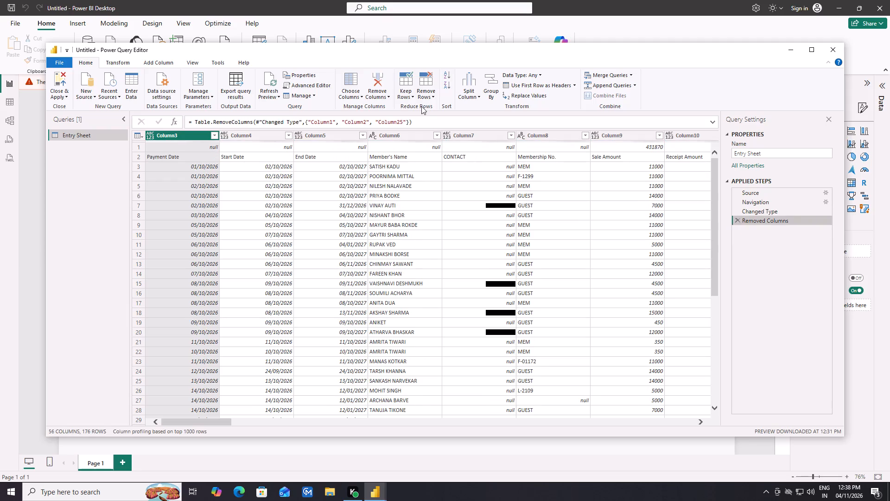
Remove only the top 1 row of the Entry Sheet table, above the row with the headings.
left_click(430, 92)
left_click(435, 104)
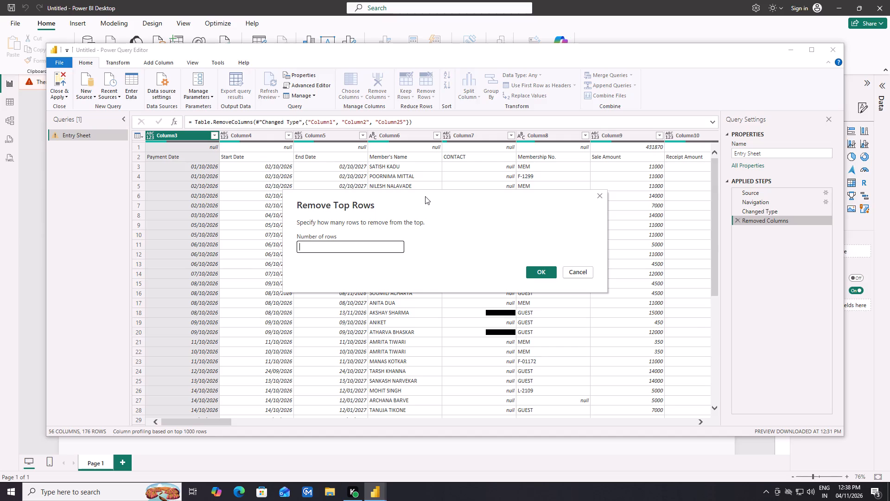
key("1")
key("Return")
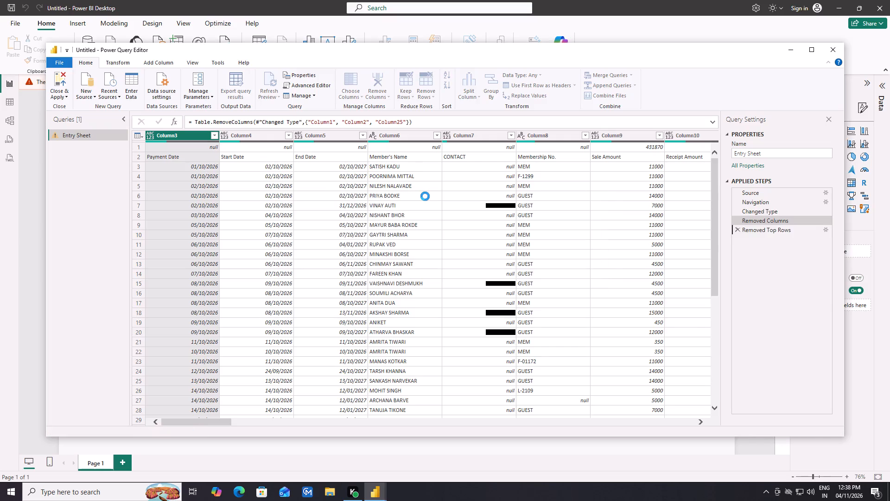
left_click(197, 165)
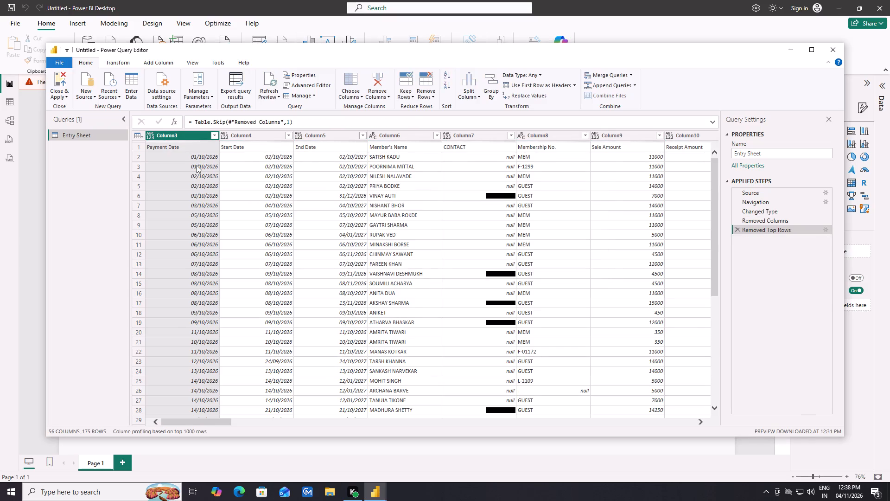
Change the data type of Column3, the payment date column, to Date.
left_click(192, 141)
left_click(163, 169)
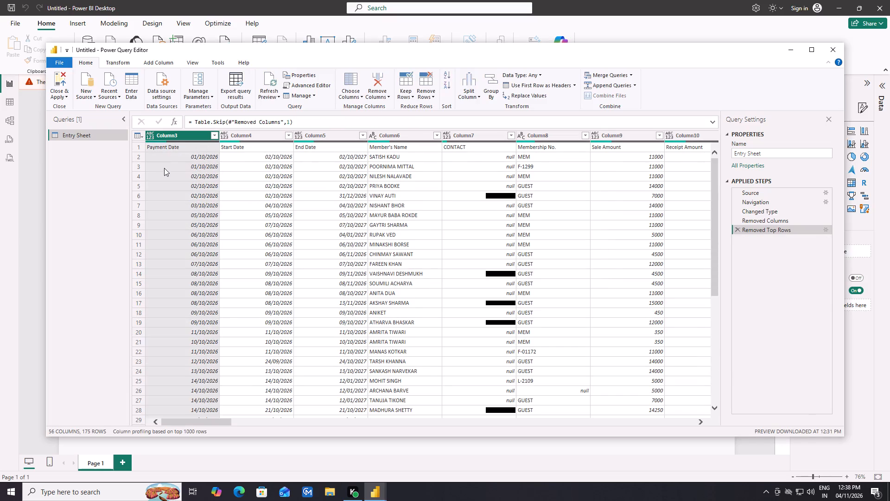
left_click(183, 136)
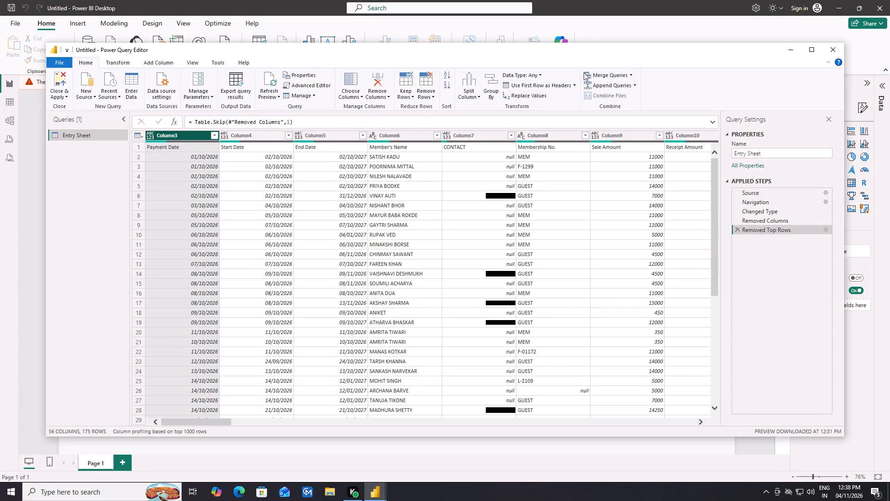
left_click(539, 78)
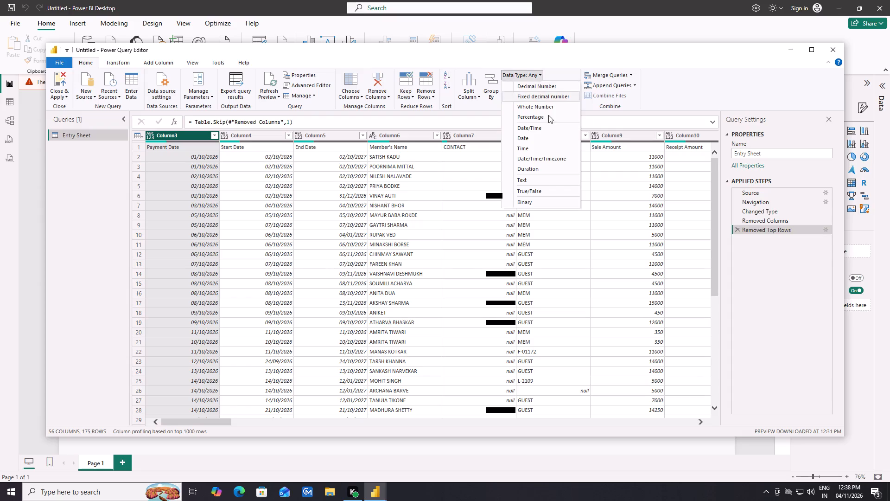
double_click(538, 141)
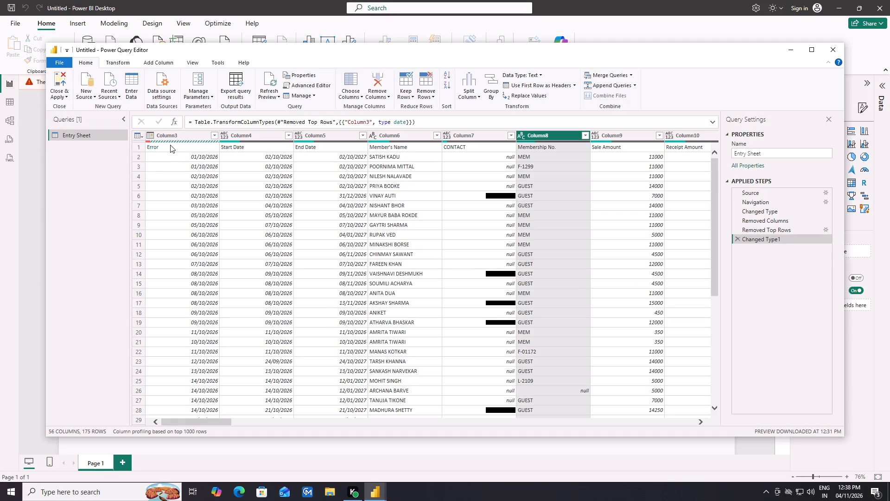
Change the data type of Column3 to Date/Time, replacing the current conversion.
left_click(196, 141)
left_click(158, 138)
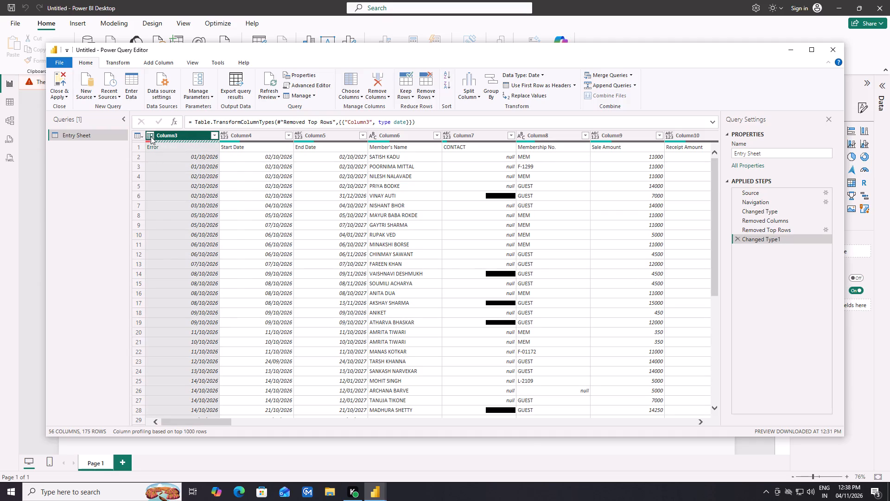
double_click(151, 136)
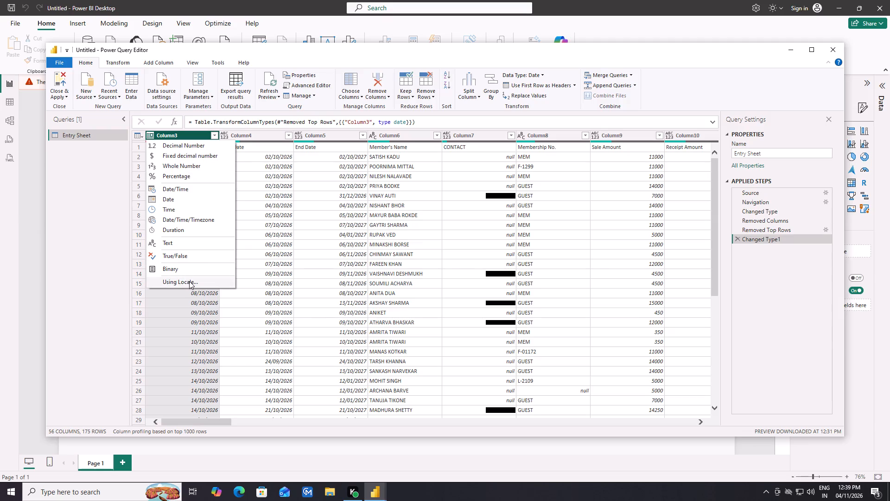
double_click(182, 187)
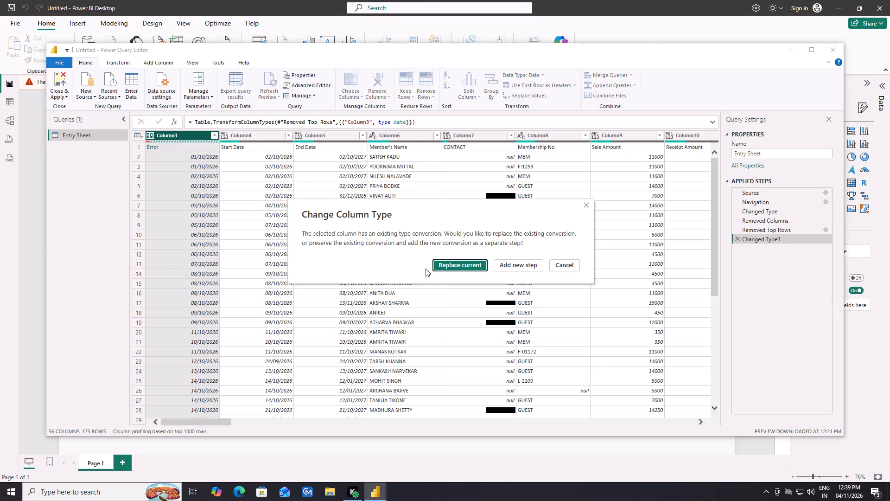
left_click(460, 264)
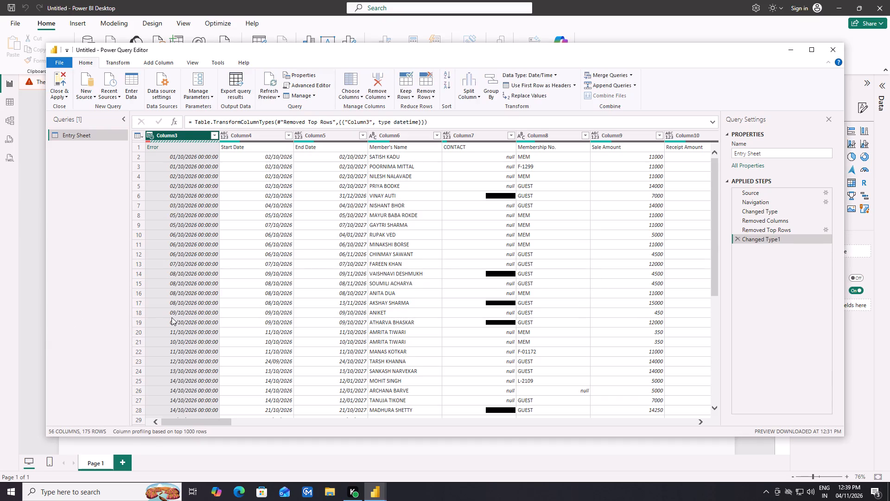
Examine the Column3 date and time values down to the last filled row and the null rows below it.
scroll(174, 318, "down", 6)
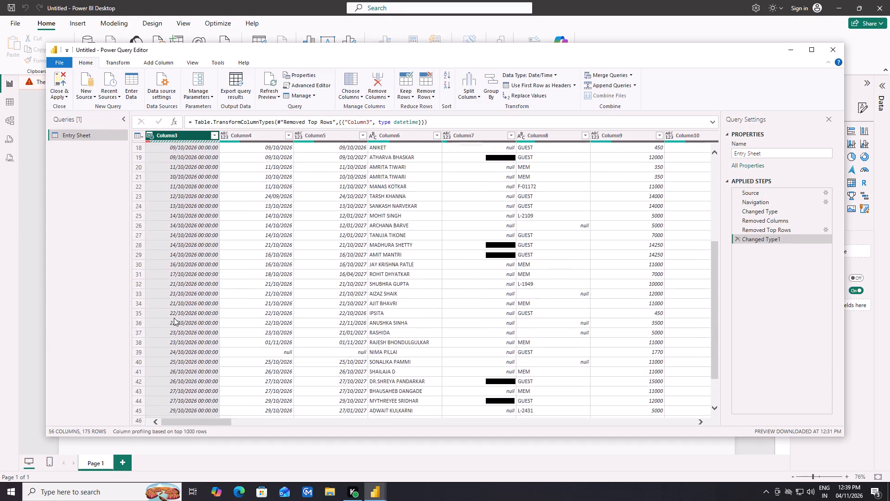
scroll(178, 316, "down", 6)
scroll(178, 317, "up", 5)
scroll(178, 317, "down", 1)
scroll(178, 317, "up", 1)
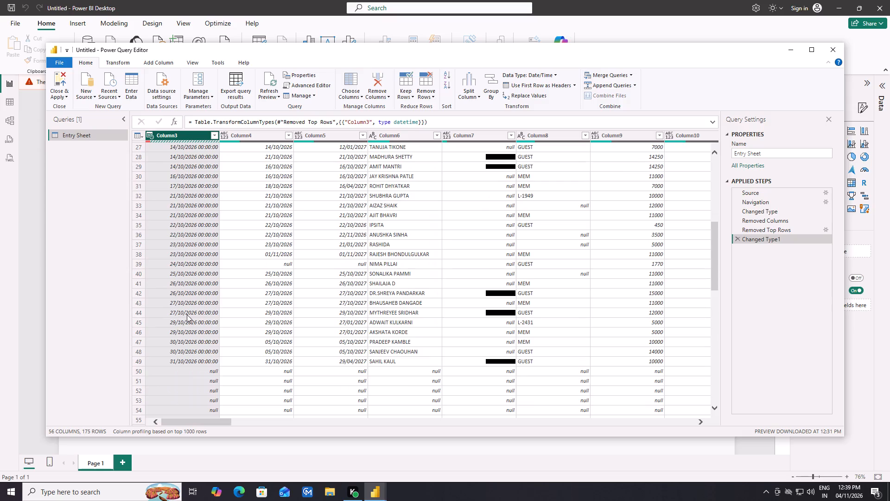
scroll(187, 315, "down", 2)
scroll(187, 315, "up", 10)
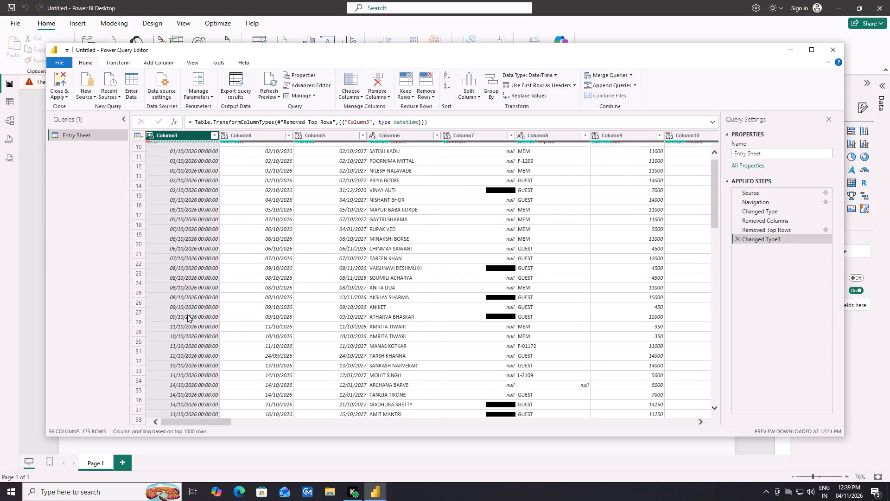
scroll(171, 189, "up", 2)
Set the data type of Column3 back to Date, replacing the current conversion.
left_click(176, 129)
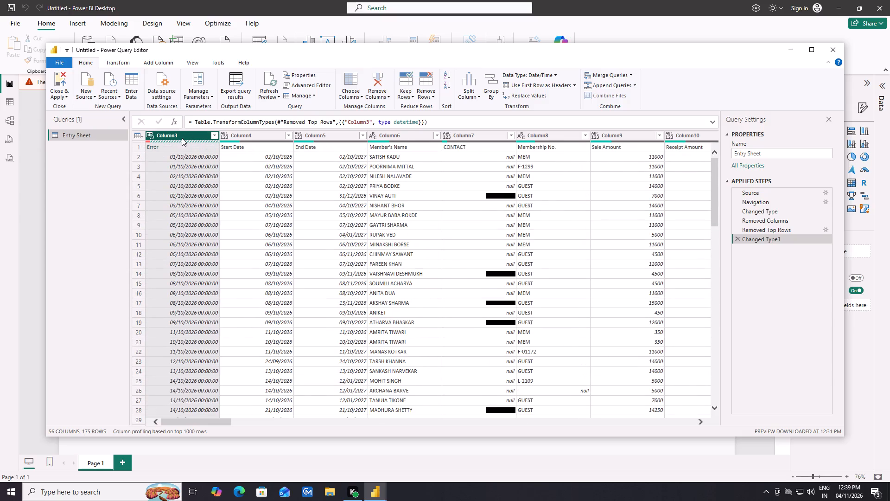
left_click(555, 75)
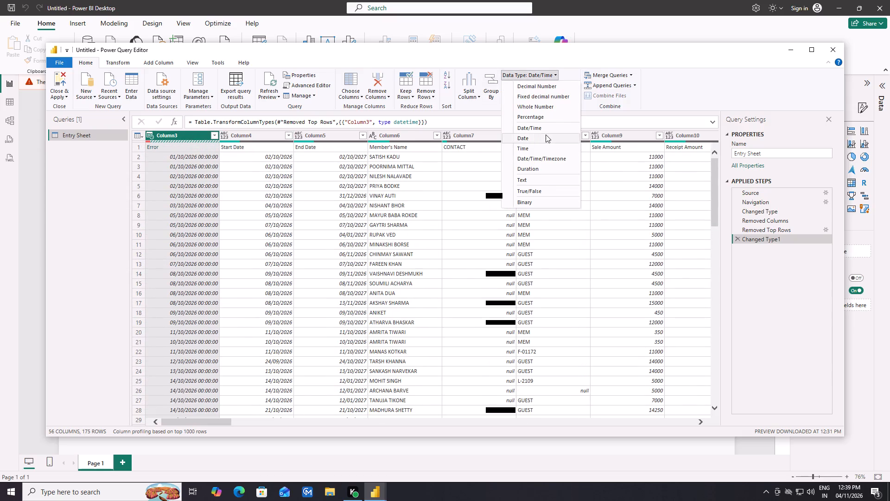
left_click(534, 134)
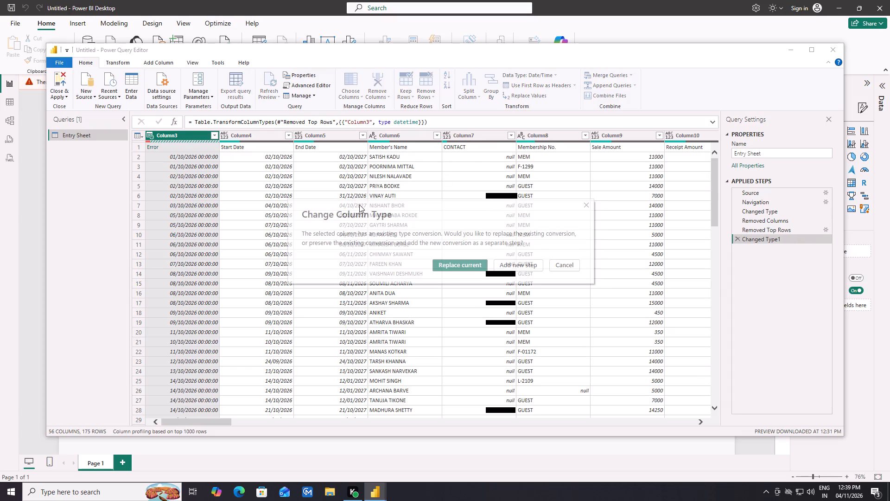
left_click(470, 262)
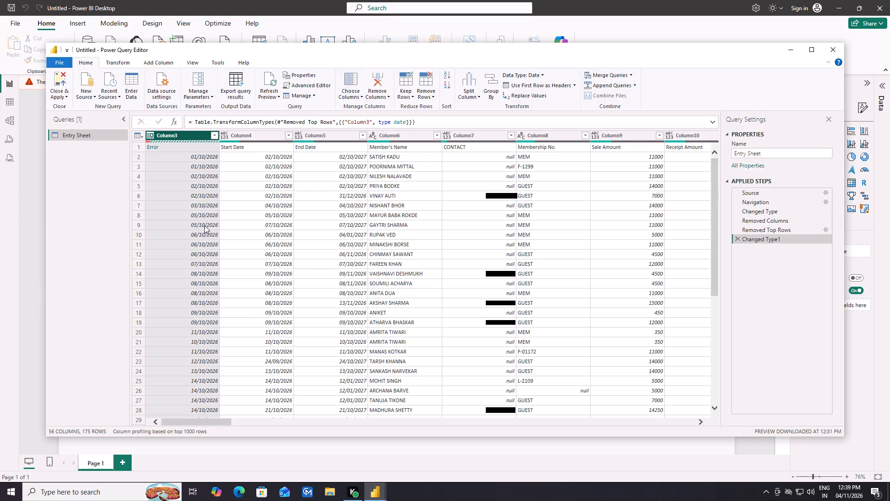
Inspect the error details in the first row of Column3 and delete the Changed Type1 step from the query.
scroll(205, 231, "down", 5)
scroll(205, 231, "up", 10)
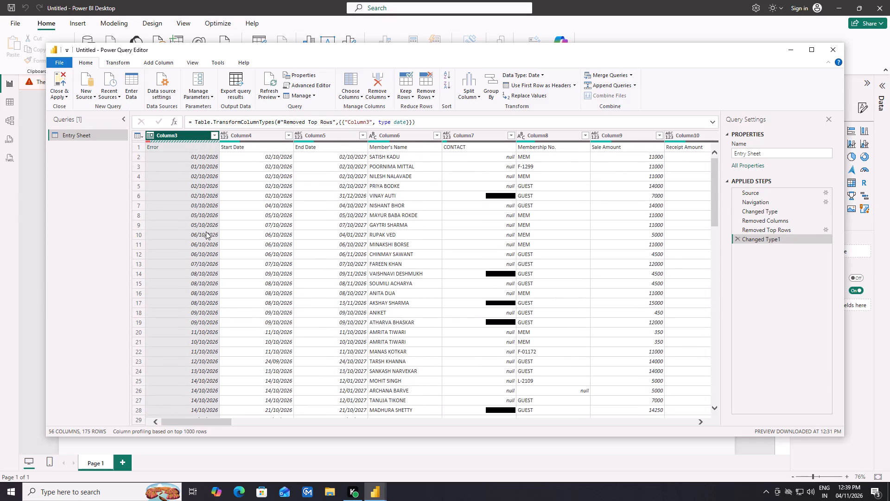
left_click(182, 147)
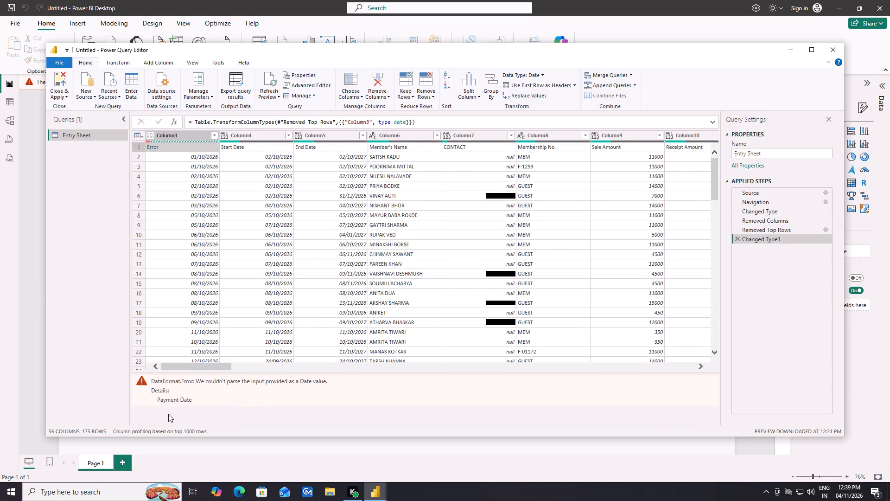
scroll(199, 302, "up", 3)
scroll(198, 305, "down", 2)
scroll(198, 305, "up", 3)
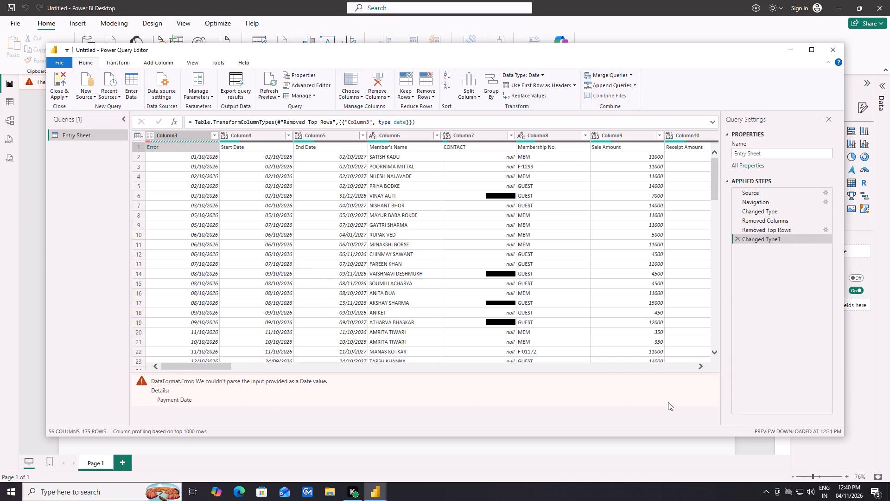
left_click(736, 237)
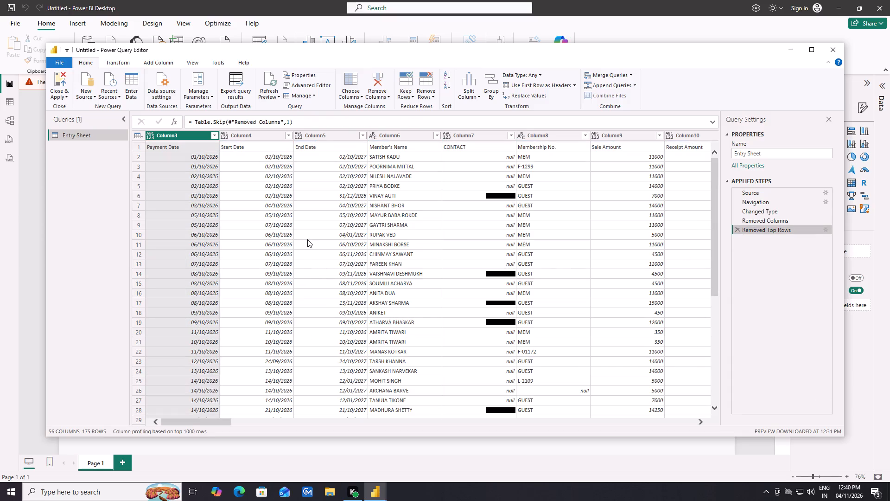
Set the data type of Column3, which holds the payment dates, to Date.
left_click(173, 204)
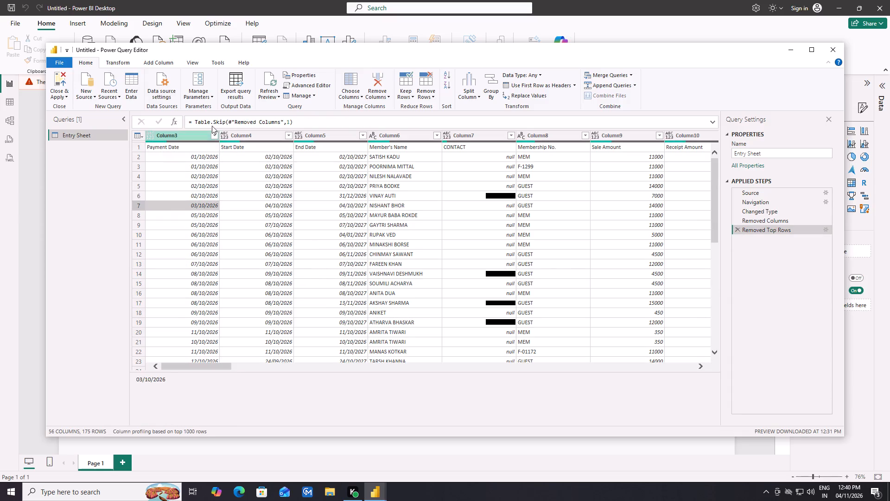
left_click(189, 130)
left_click(189, 134)
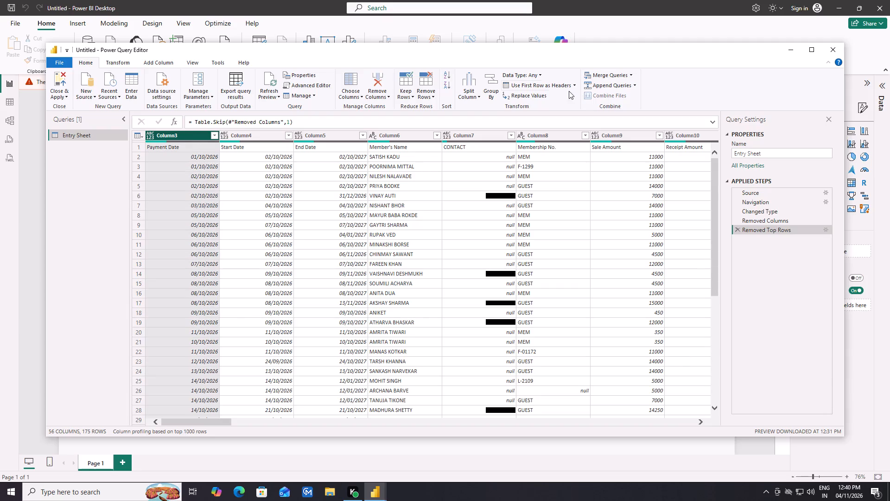
double_click(534, 75)
left_click(535, 79)
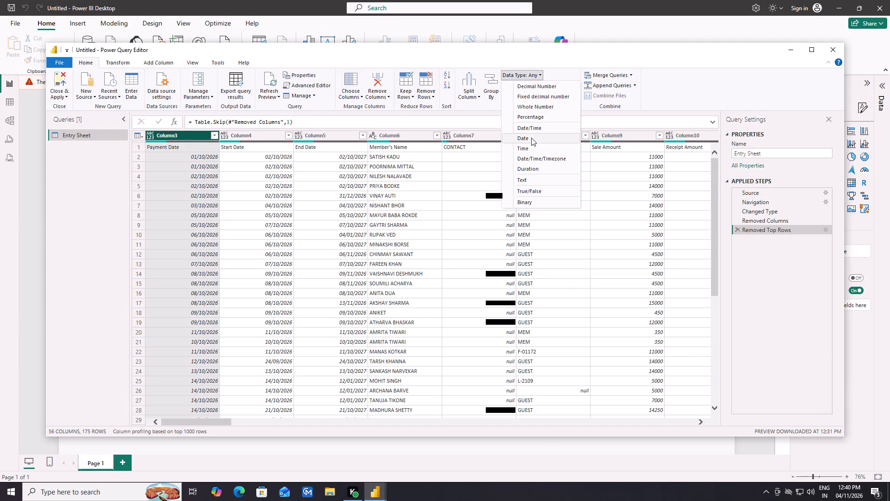
left_click(531, 138)
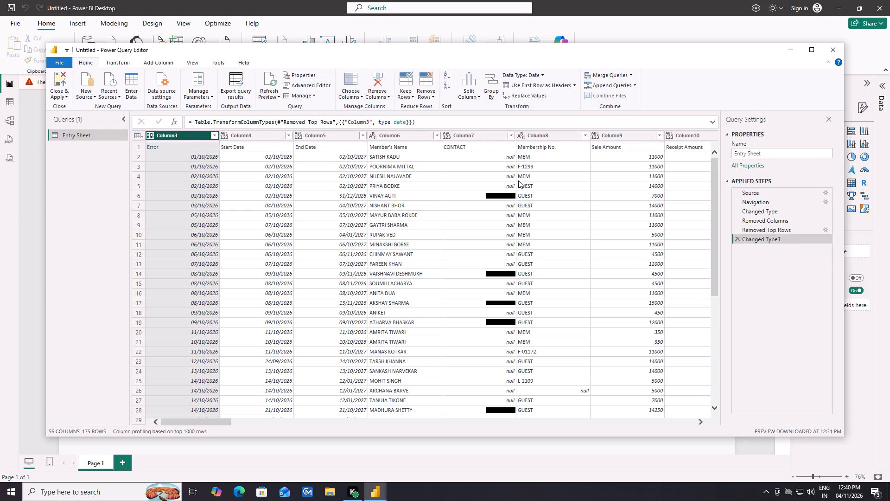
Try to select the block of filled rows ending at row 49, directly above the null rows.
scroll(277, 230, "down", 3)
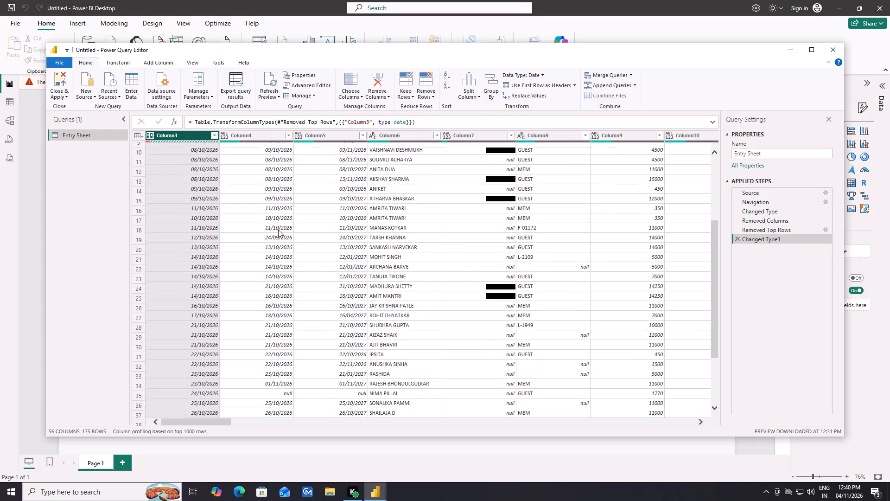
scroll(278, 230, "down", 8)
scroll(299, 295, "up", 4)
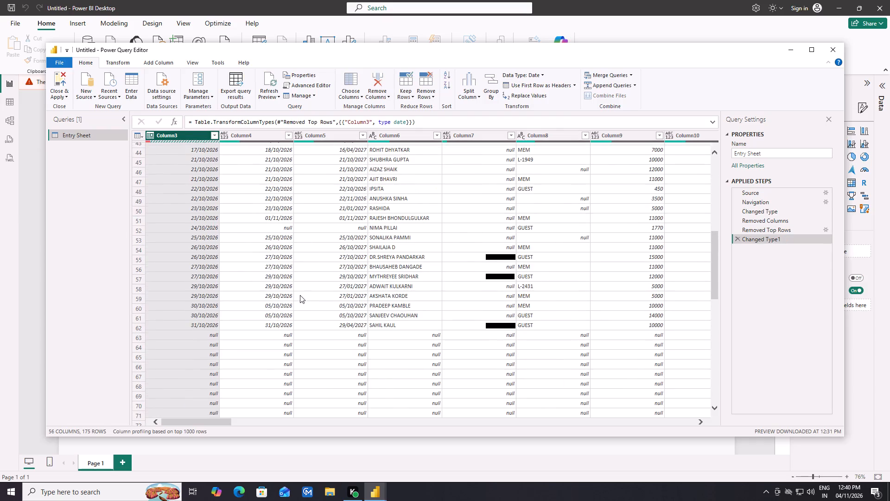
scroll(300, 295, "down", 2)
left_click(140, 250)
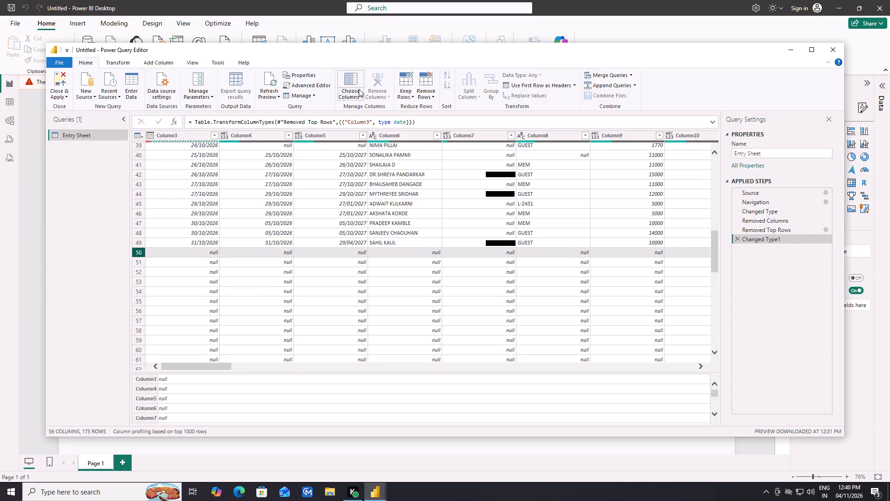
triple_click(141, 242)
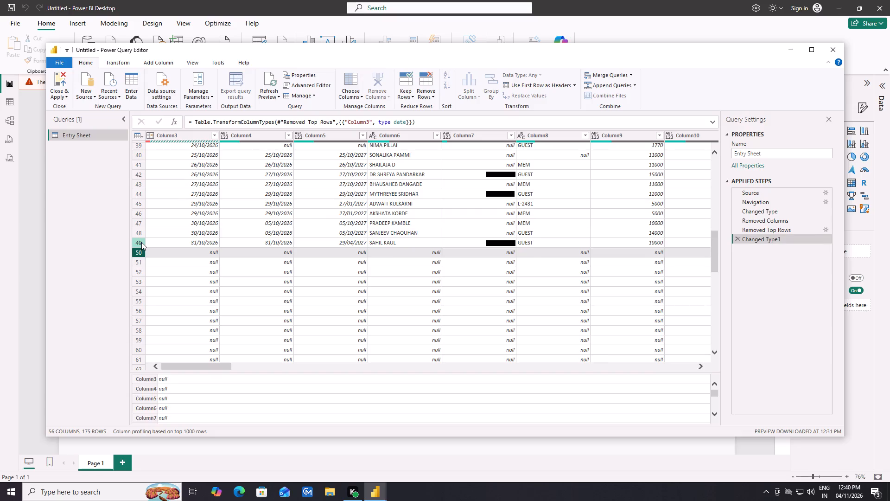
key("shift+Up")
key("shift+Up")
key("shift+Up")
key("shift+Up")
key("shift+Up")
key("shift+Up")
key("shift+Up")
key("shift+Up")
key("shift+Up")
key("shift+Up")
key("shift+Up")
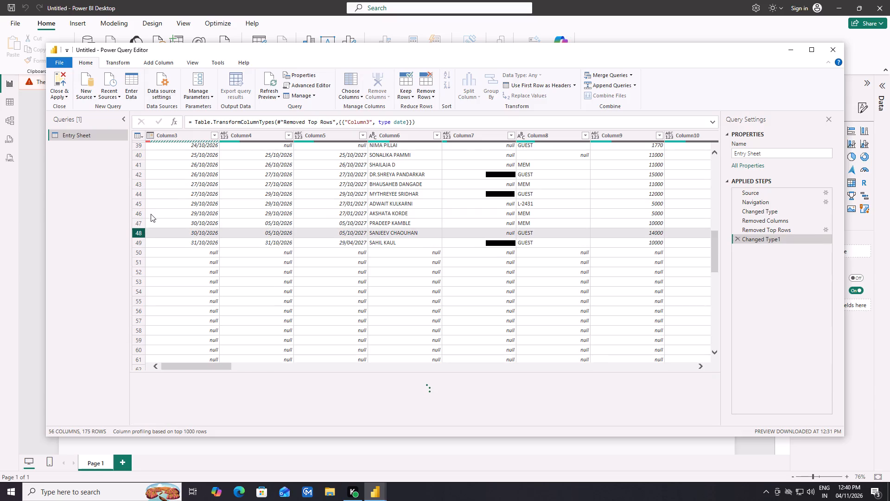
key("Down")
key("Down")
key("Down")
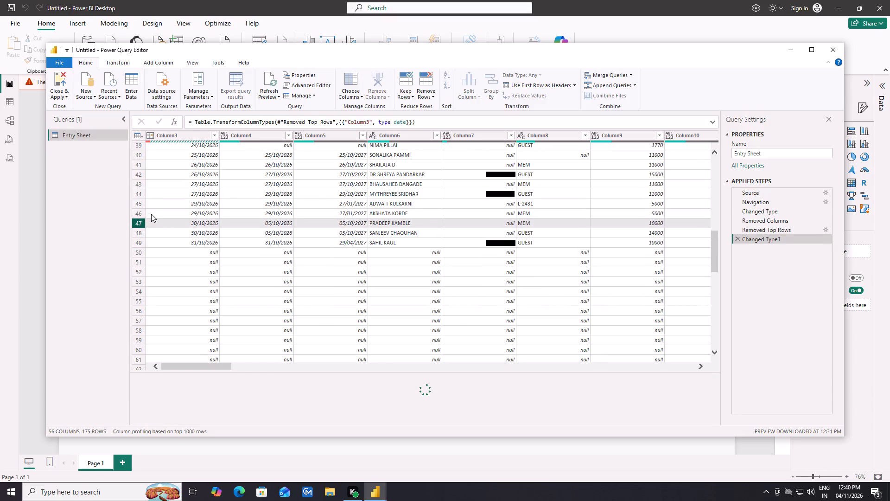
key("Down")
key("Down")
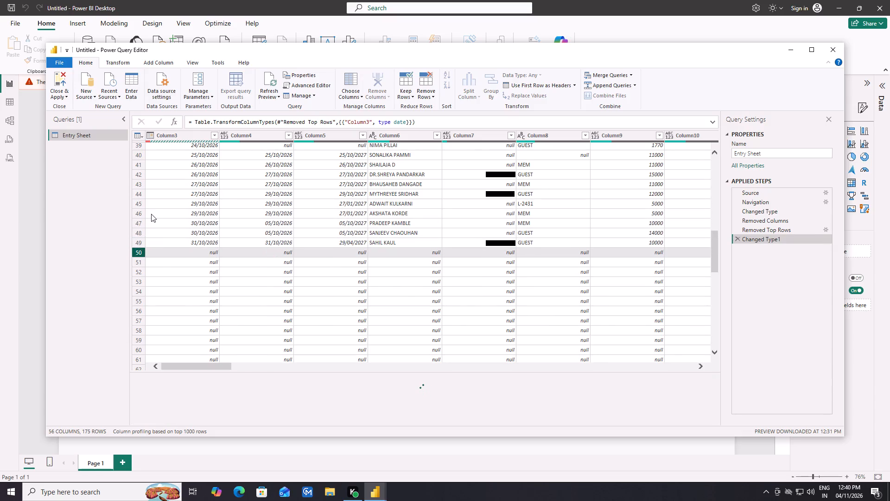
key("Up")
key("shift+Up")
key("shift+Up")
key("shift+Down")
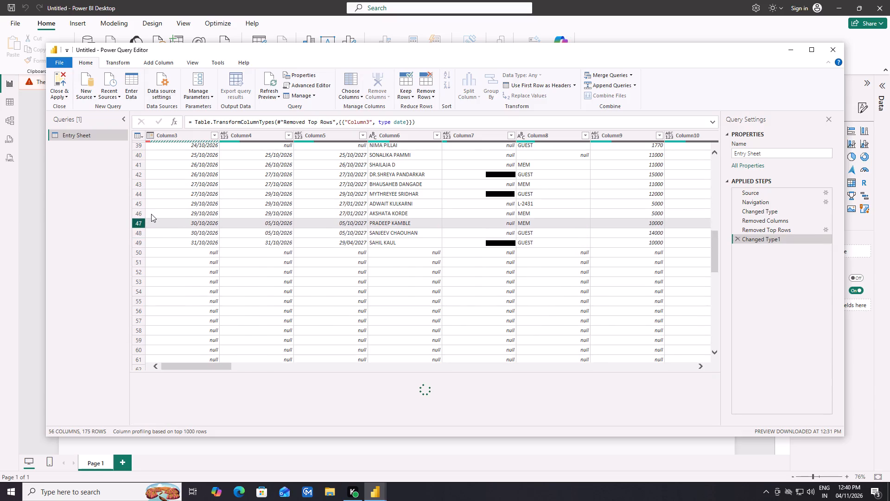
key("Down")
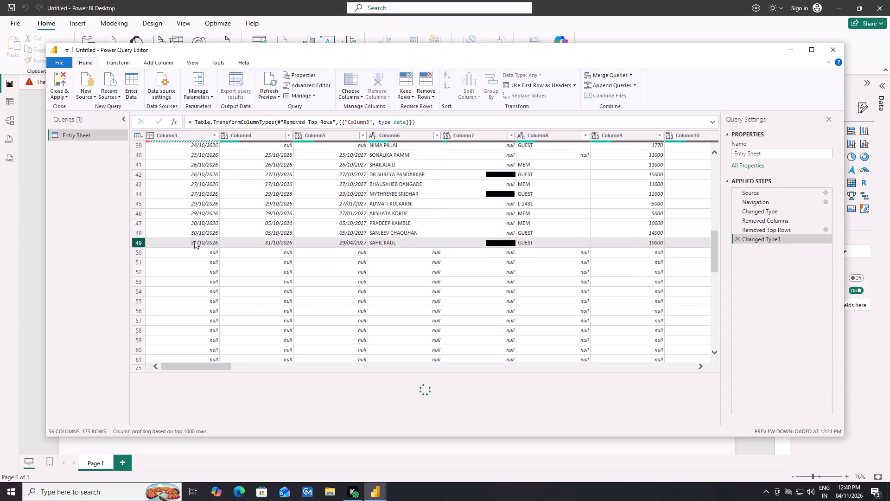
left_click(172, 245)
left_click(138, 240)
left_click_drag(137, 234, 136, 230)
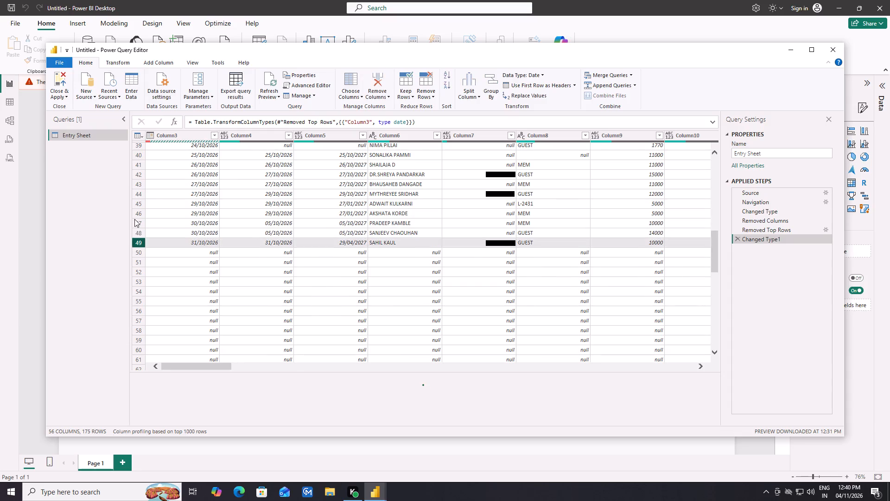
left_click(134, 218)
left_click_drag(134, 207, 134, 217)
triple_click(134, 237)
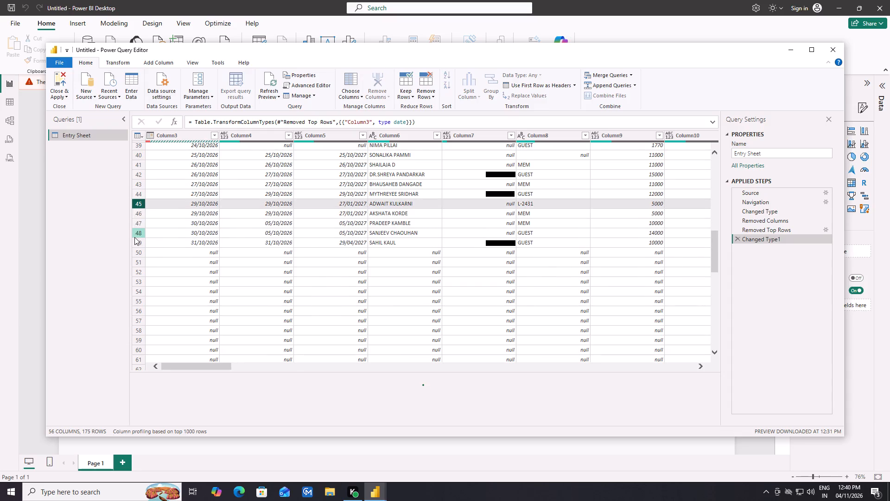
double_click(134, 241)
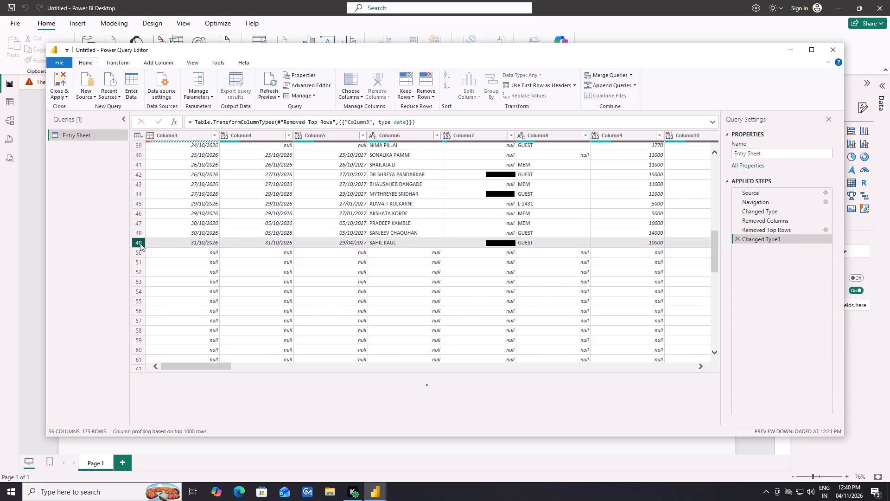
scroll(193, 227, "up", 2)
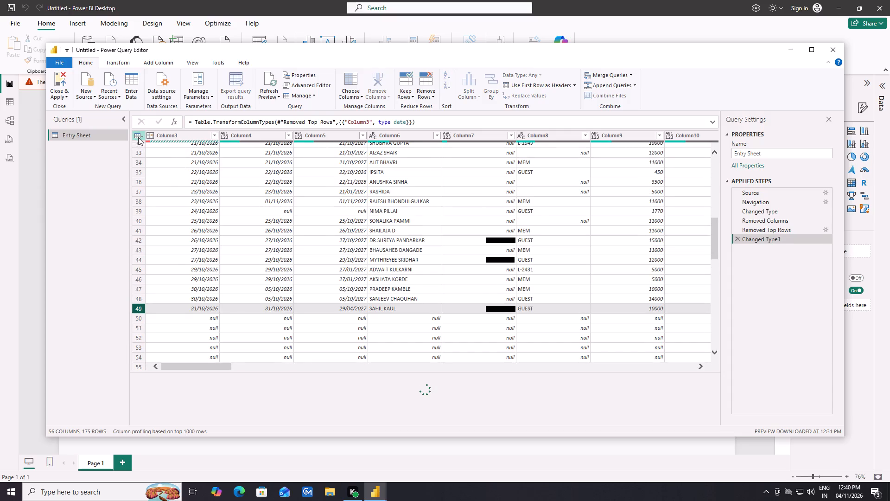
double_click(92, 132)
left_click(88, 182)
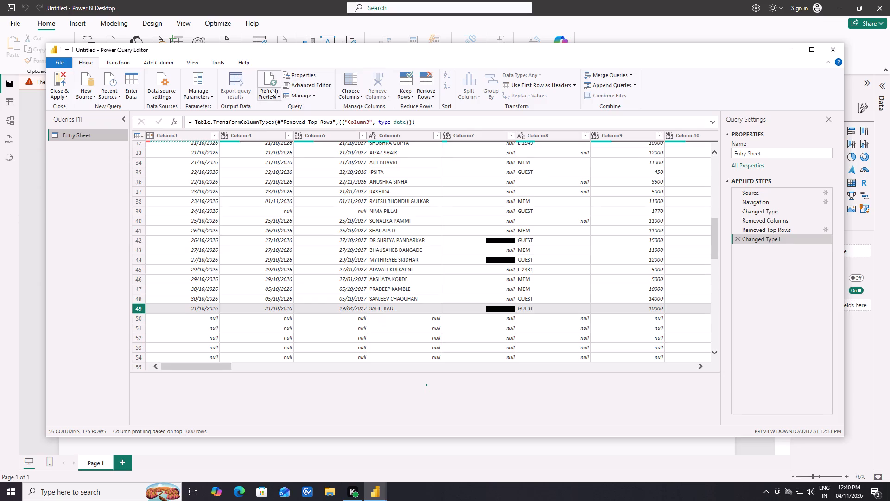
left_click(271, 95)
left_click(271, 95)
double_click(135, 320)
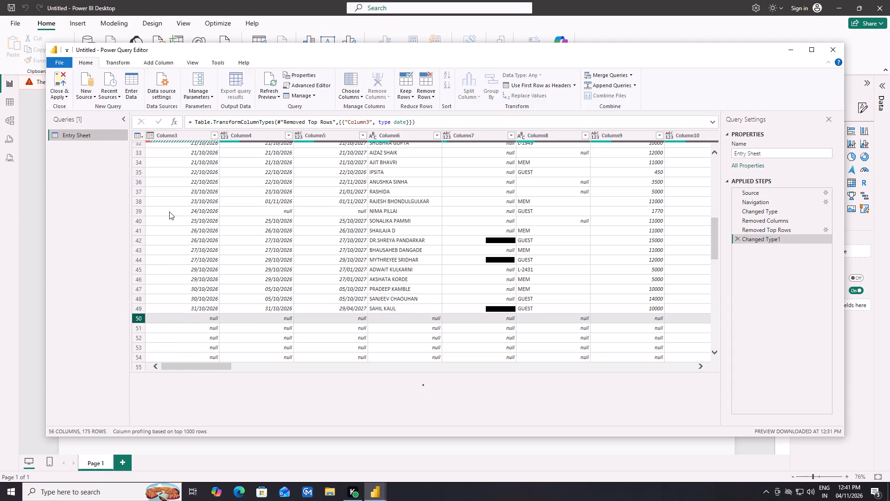
Delete the Changed Type1 step that converts Column3 to Date from the Entry Sheet query.
left_click(169, 211)
scroll(169, 211, "up", 17)
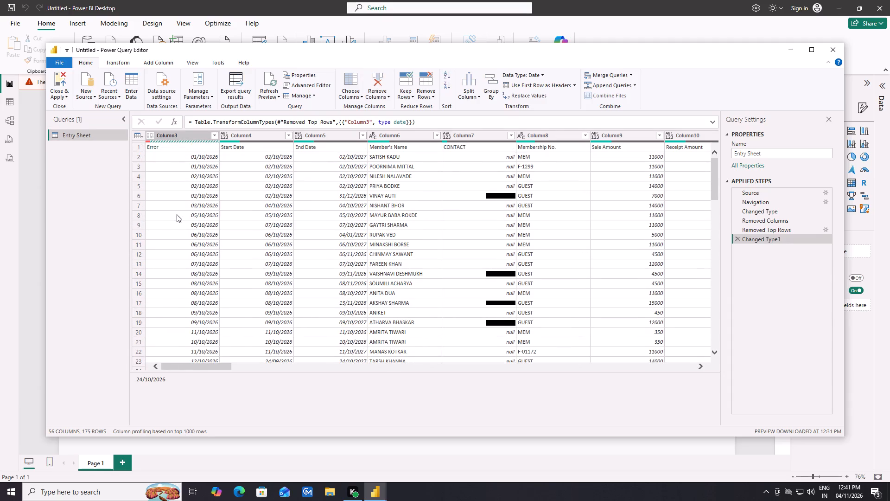
scroll(177, 214, "up", 1)
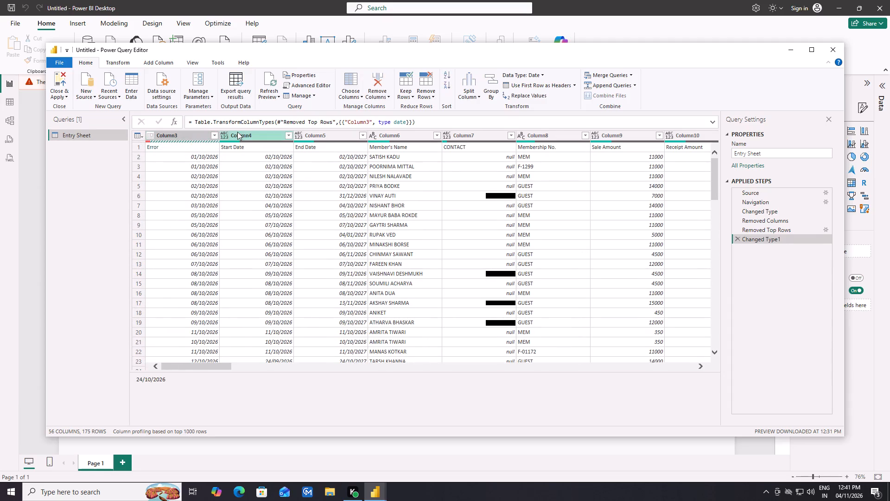
left_click(737, 238)
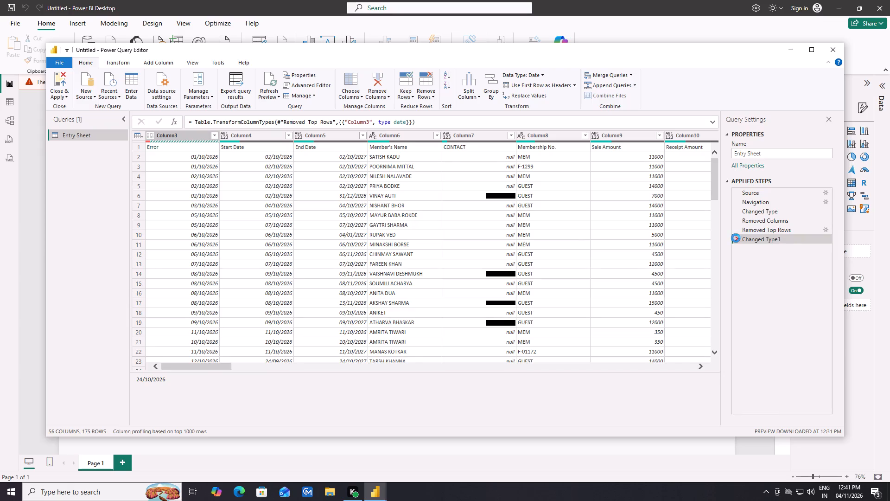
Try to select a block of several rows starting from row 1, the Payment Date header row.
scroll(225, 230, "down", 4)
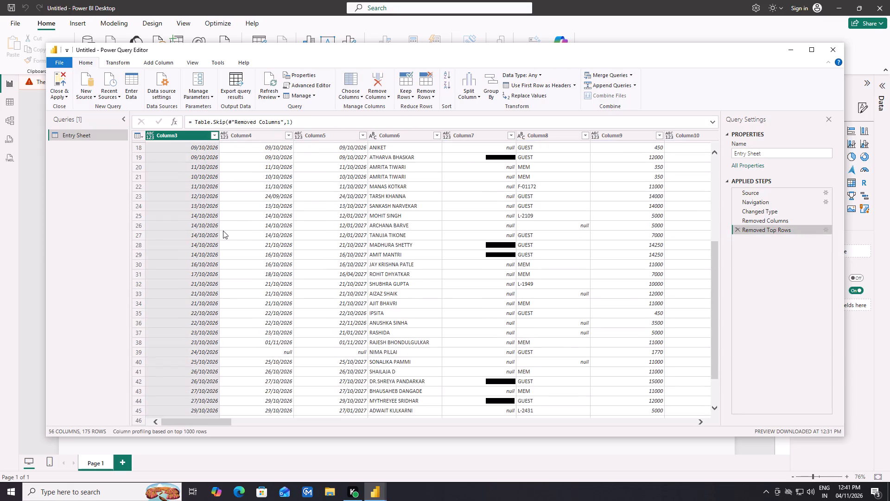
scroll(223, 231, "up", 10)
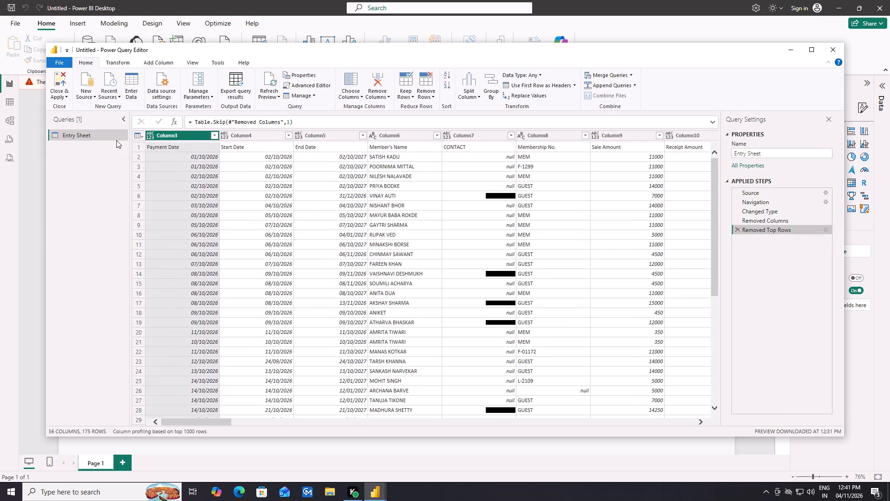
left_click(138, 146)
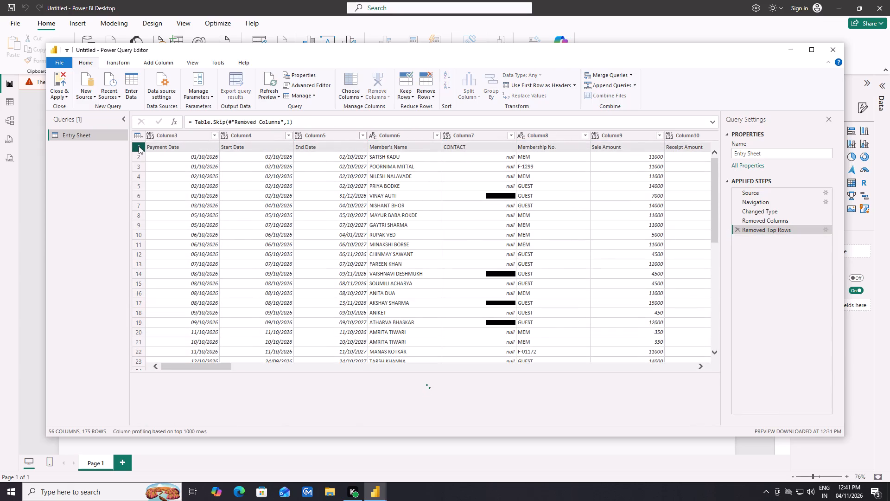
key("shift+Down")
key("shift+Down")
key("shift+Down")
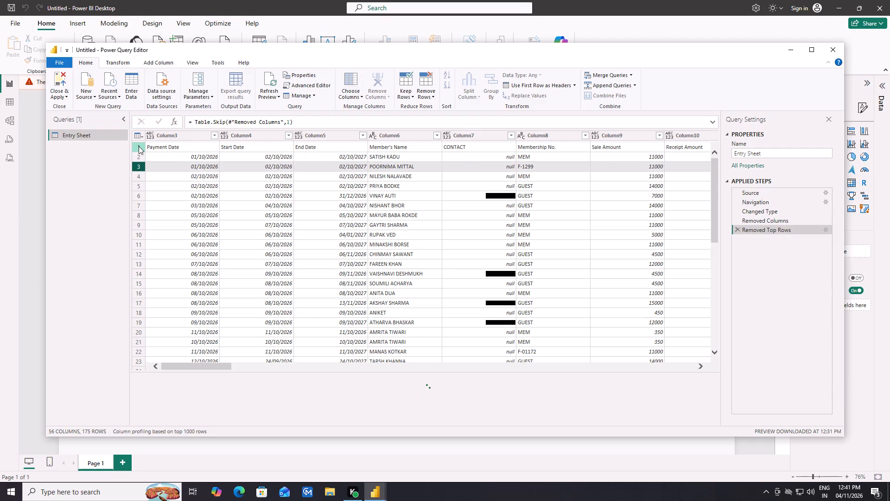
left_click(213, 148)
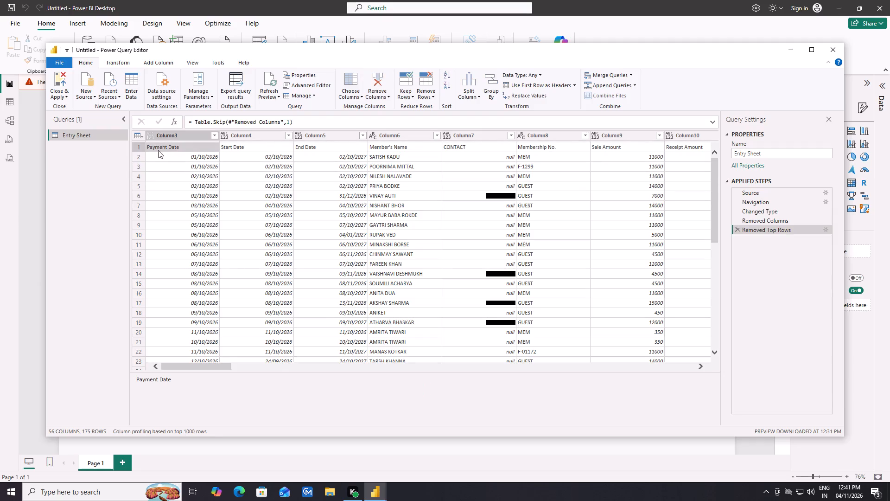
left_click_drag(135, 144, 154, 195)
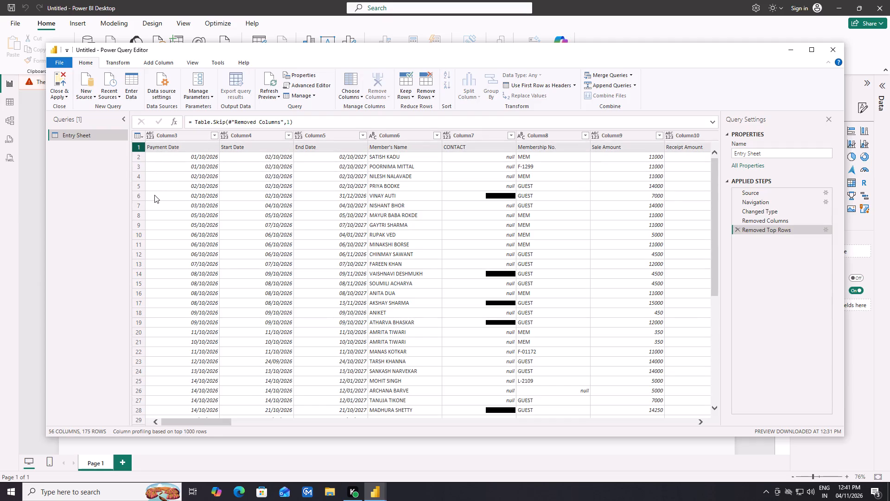
Remove all blank rows from the Entry Sheet query.
scroll(159, 196, "up", 3)
scroll(164, 195, "down", 3)
scroll(165, 195, "up", 6)
scroll(167, 197, "down", 5)
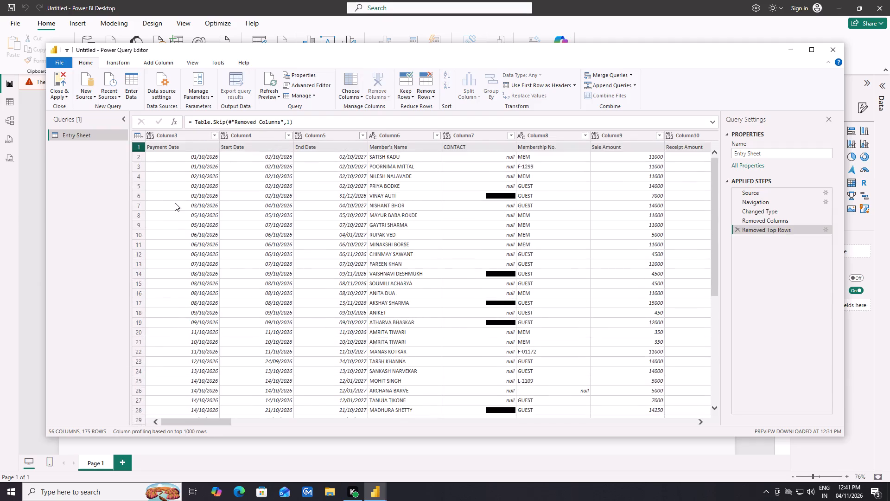
scroll(175, 203, "down", 9)
scroll(321, 263, "down", 5)
scroll(323, 261, "up", 1)
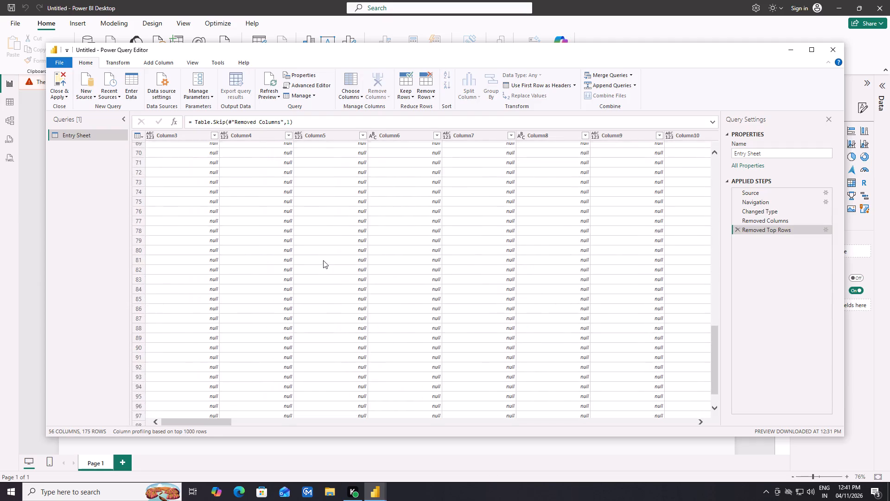
scroll(323, 260, "up", 6)
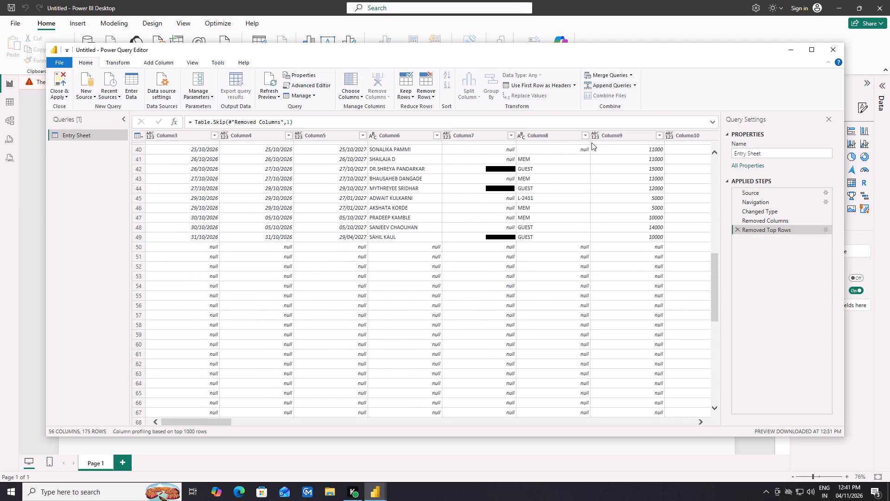
left_click(431, 98)
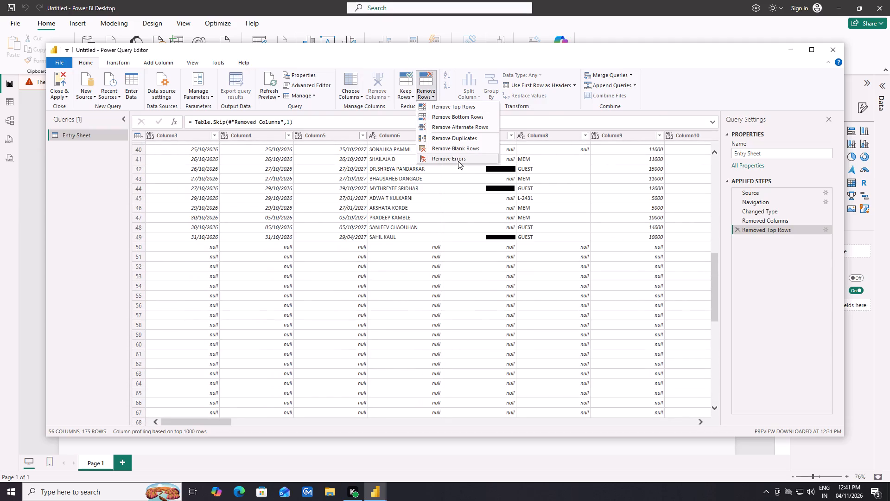
left_click(461, 152)
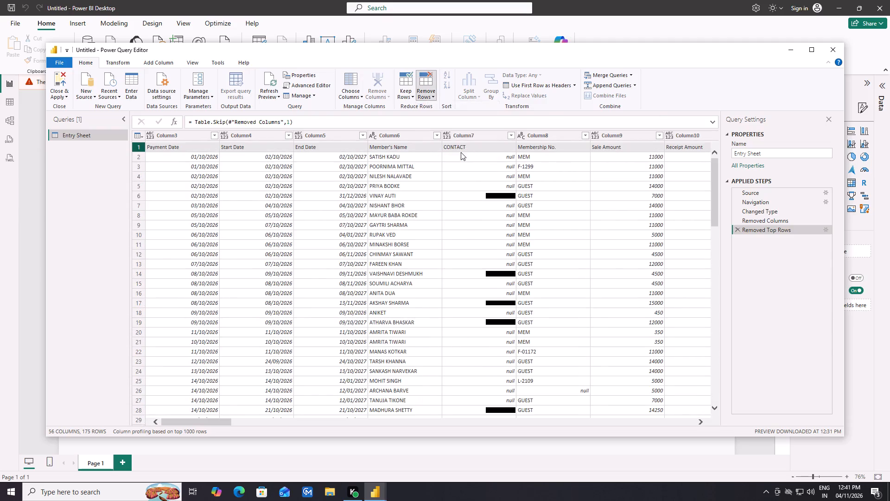
Examine the remaining rows of the Entry Sheet table down to the last one for leftover blanks.
scroll(390, 349, "down", 9)
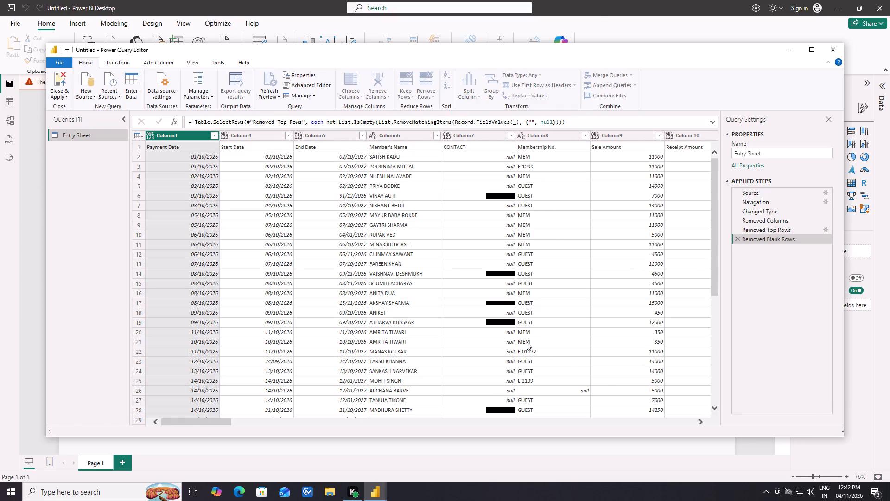
scroll(410, 306, "down", 11)
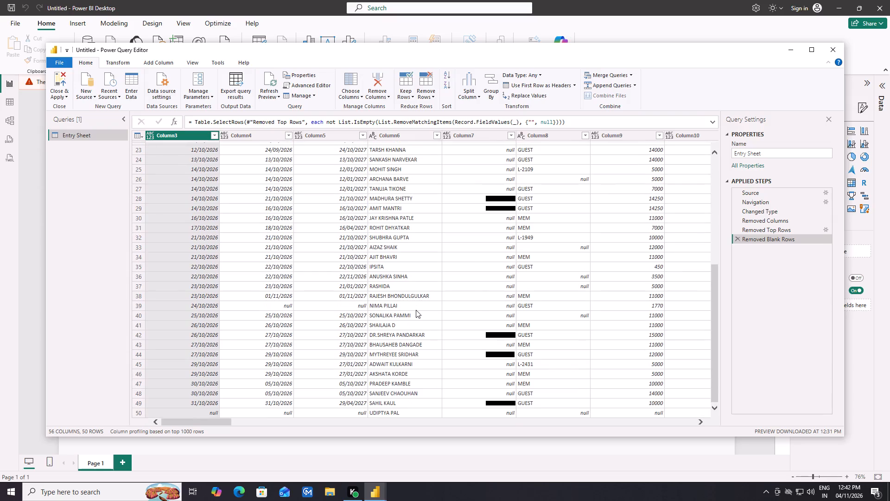
scroll(416, 310, "down", 4)
scroll(417, 311, "up", 4)
scroll(417, 311, "down", 11)
scroll(417, 311, "up", 6)
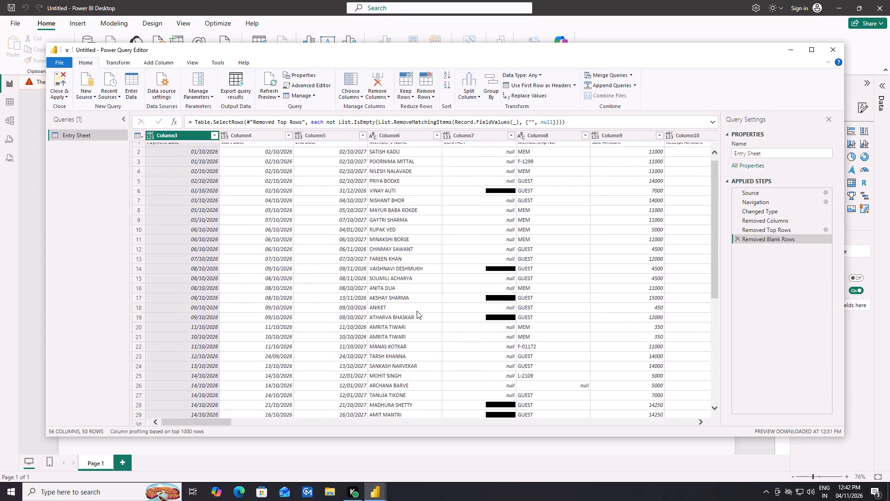
scroll(418, 312, "down", 10)
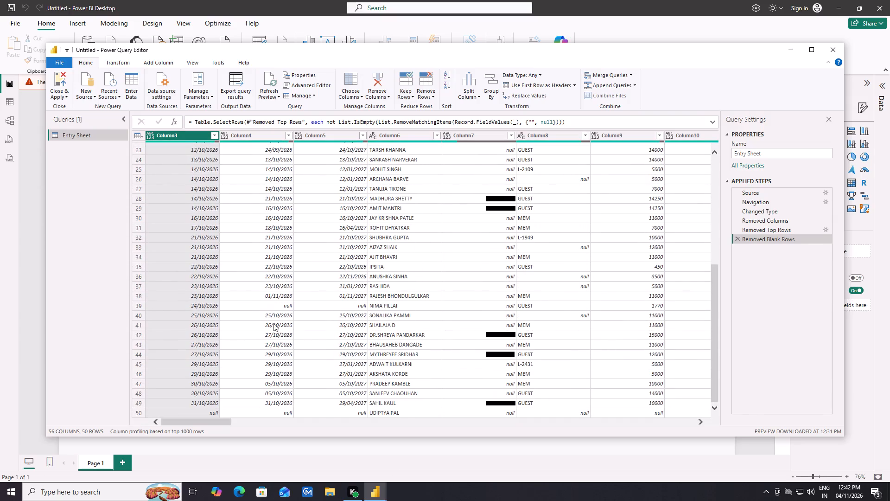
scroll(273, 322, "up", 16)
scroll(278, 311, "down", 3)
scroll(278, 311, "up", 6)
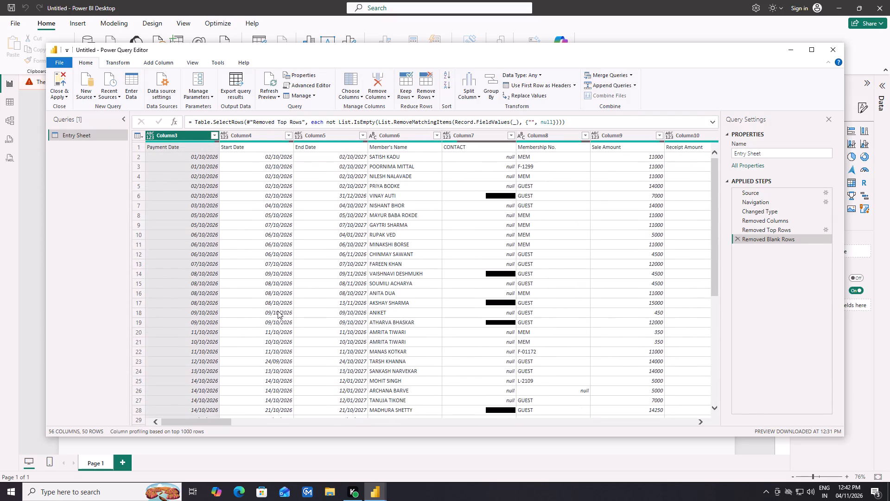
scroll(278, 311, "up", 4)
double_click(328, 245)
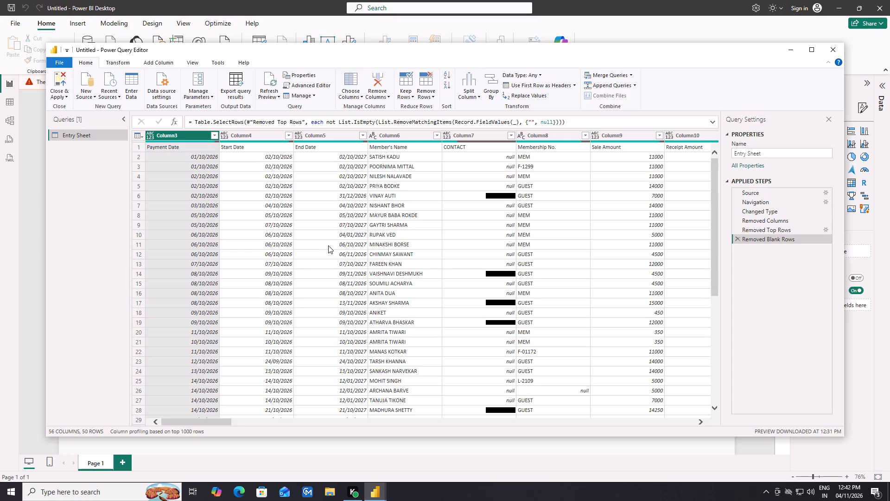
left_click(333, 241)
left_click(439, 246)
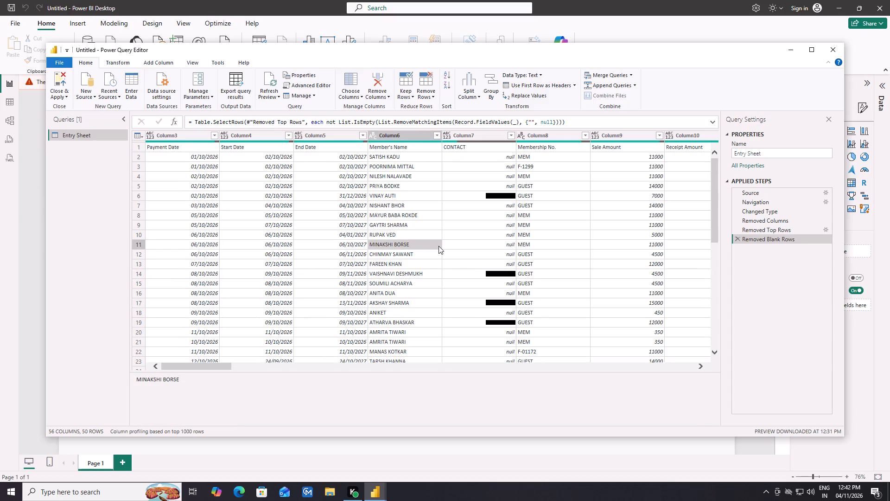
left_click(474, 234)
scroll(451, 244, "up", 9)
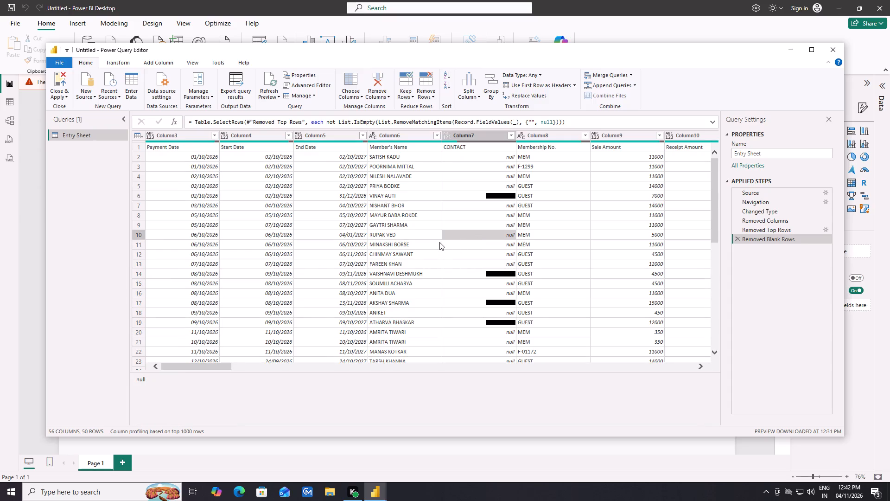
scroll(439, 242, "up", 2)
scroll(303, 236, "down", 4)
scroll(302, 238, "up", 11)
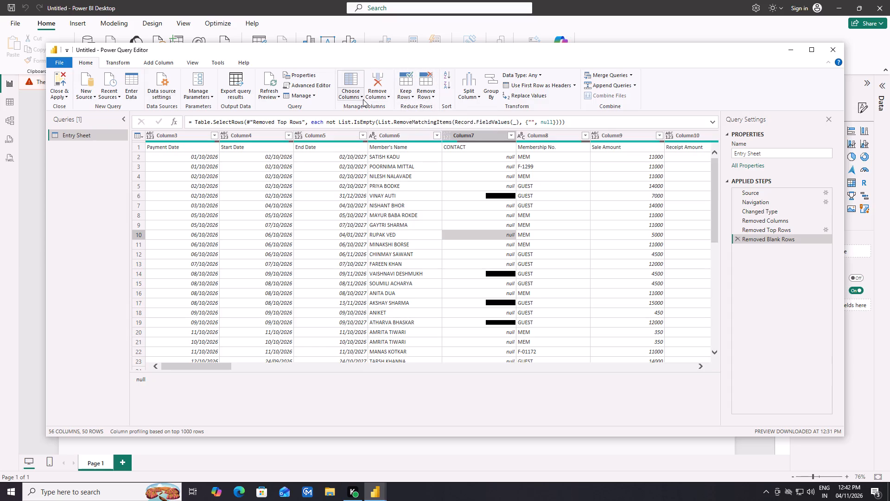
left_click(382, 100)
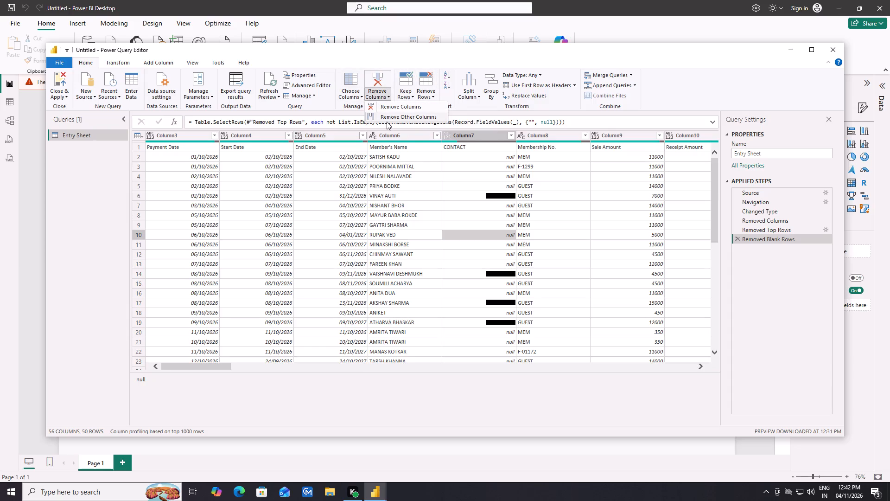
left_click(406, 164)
Examine the Entry Sheet columns along row 6, from the CONTACT column through Column21, to see which hold needed data.
left_click(492, 198)
left_click(495, 195)
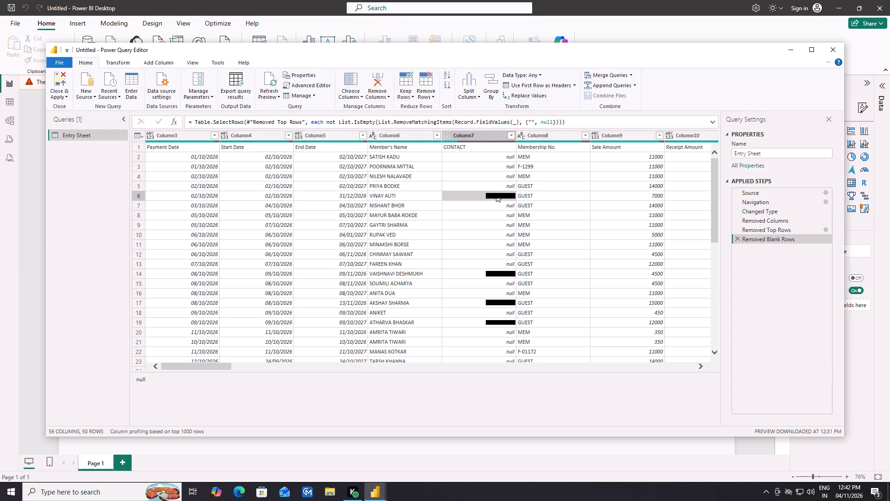
triple_click(568, 193)
key("Right")
key("Right")
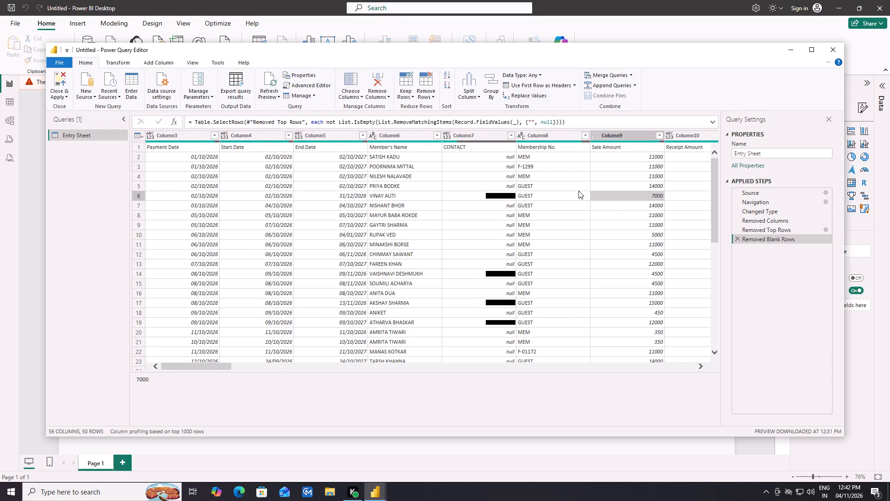
key("Right")
key("Right")
key("Right")
key("Right")
key("Right")
key("Right")
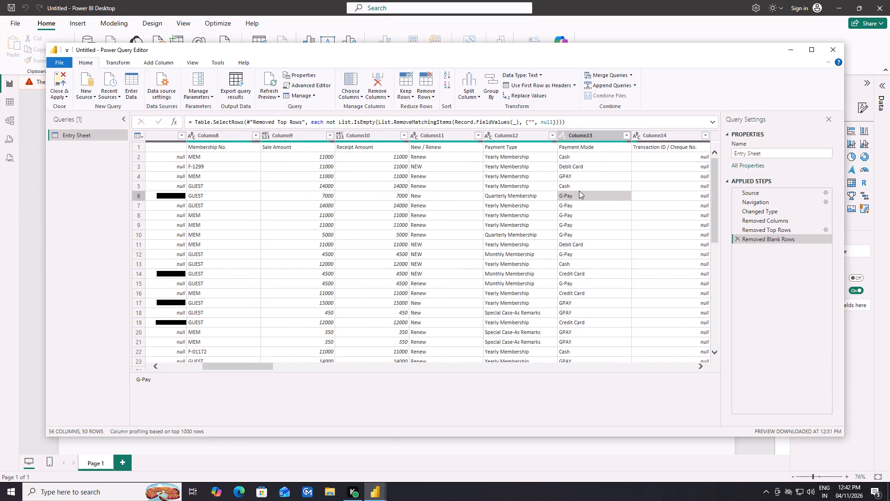
key("Right")
key("Right")
key("Right")
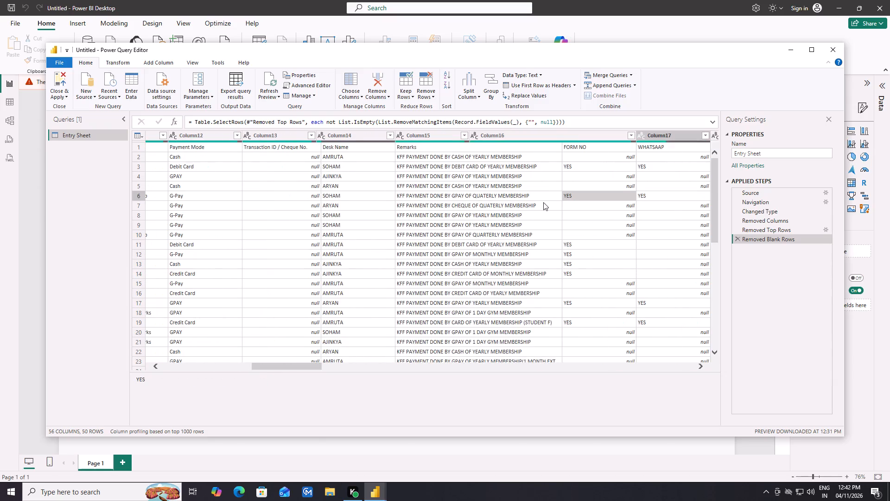
key("Right")
key("Right")
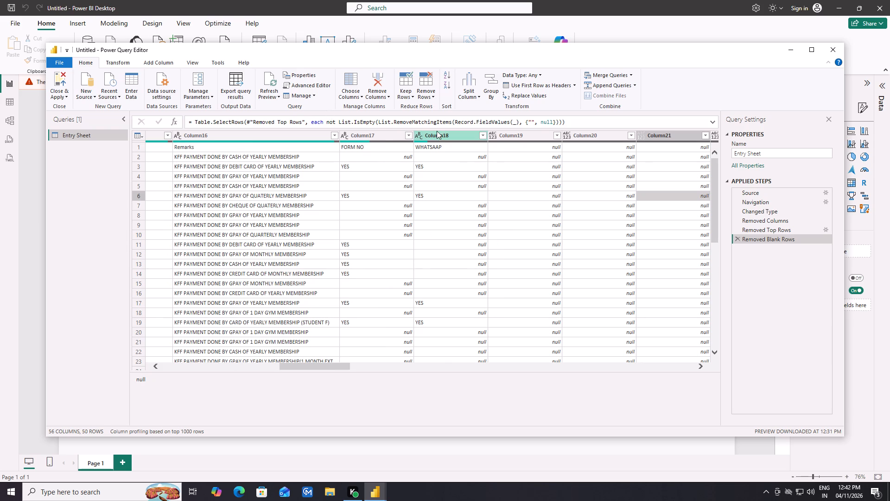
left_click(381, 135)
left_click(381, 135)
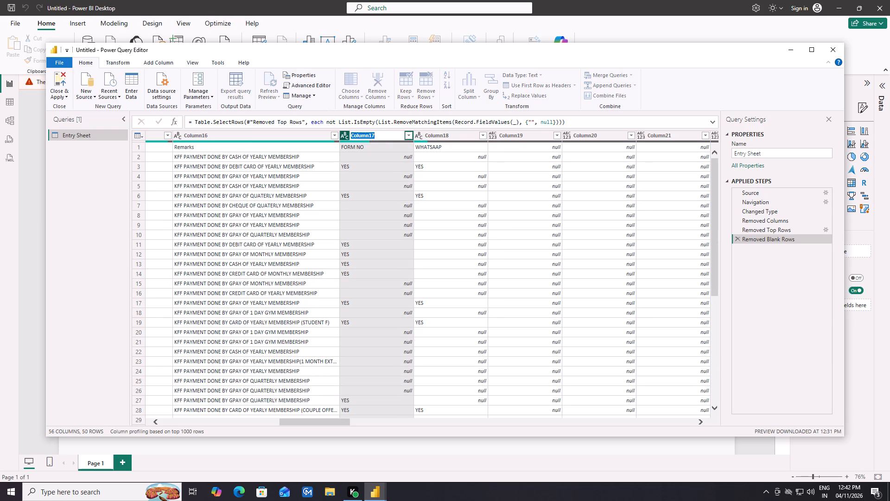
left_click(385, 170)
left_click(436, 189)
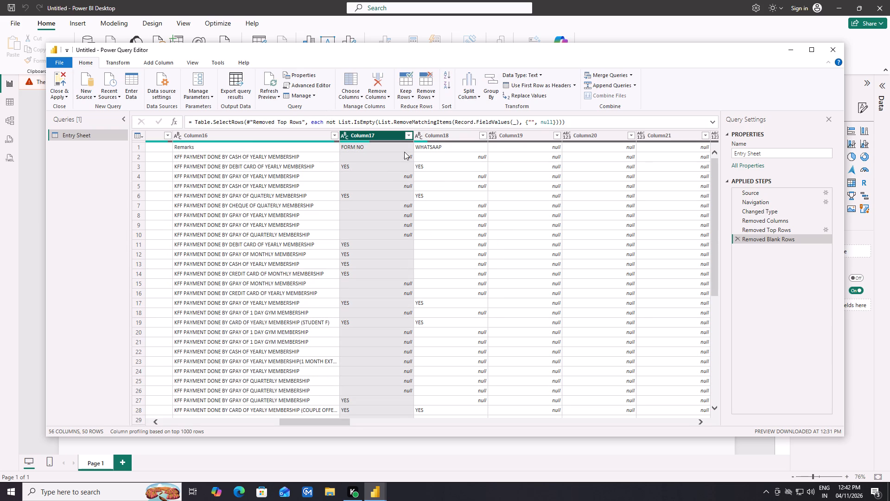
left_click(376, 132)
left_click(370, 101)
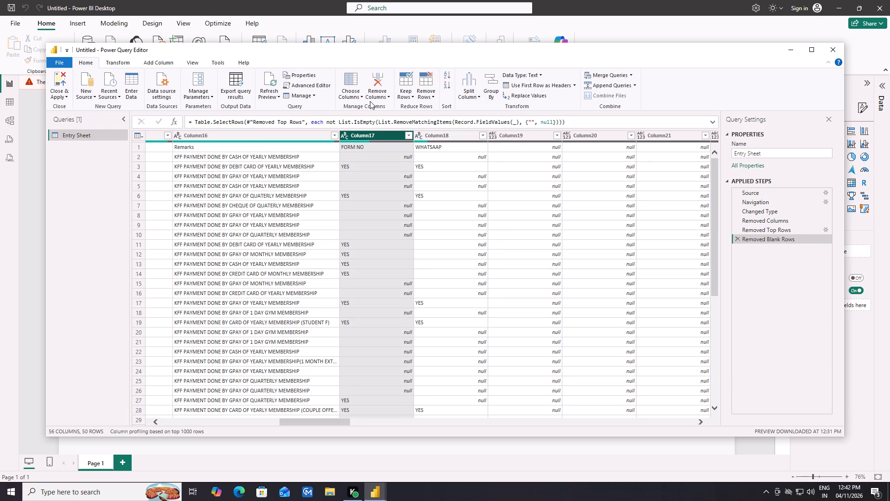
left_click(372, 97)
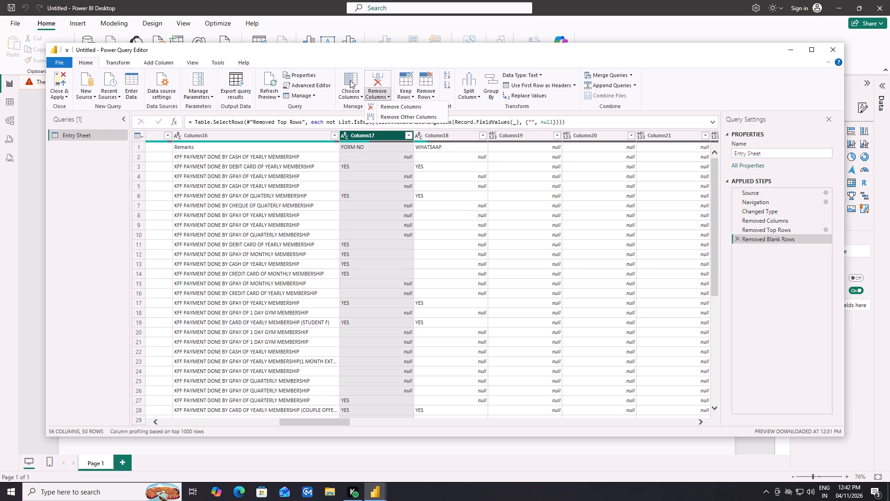
Use Choose Columns to keep only Column3 through Column16 in the Entry Sheet query.
double_click(350, 80)
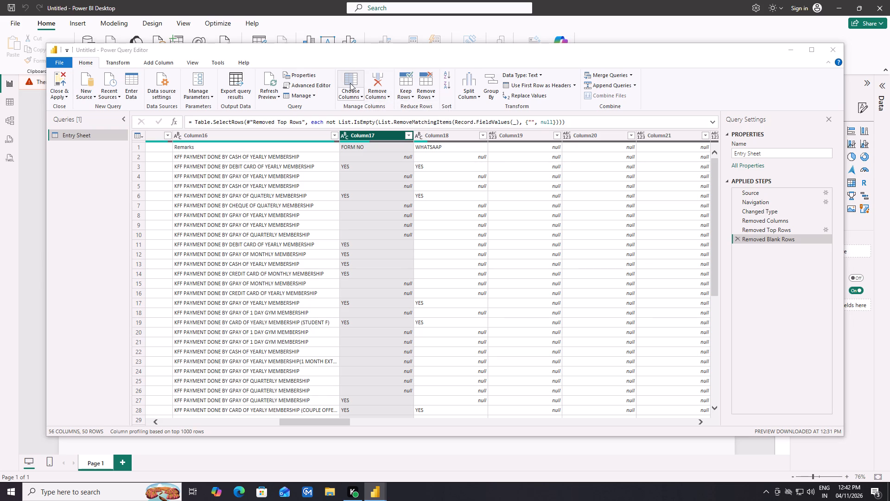
left_click(352, 98)
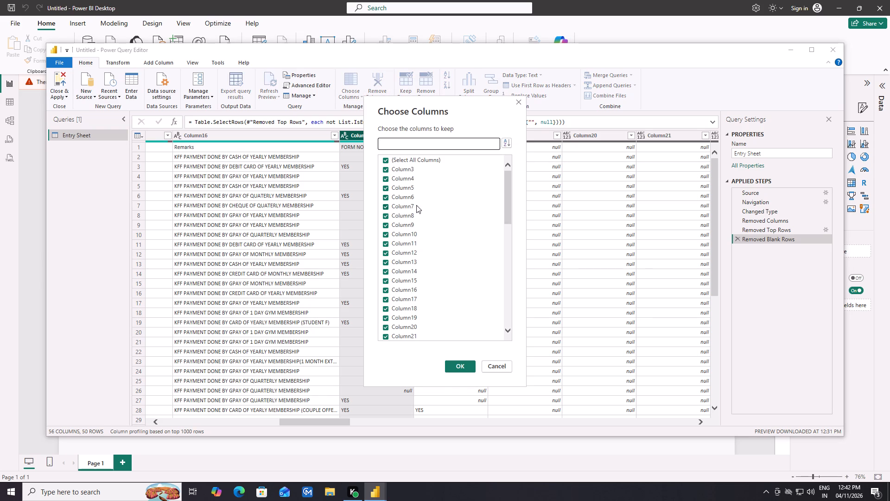
scroll(411, 233, "down", 6)
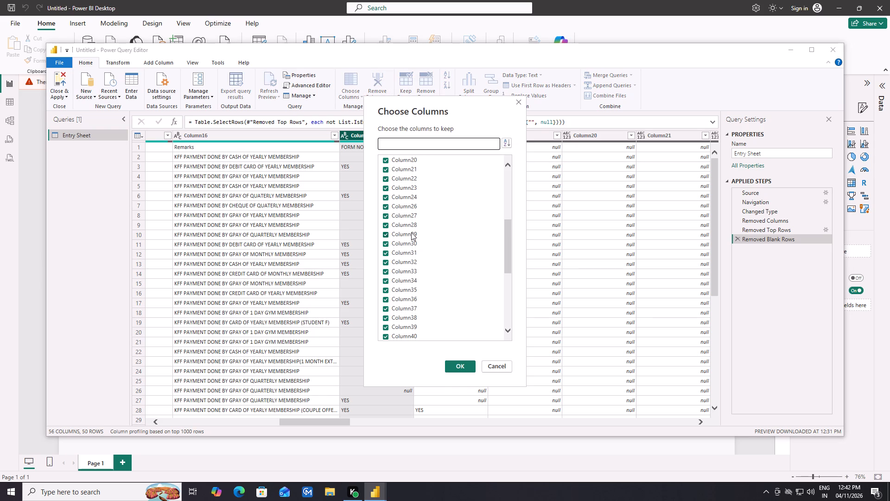
scroll(411, 232, "up", 5)
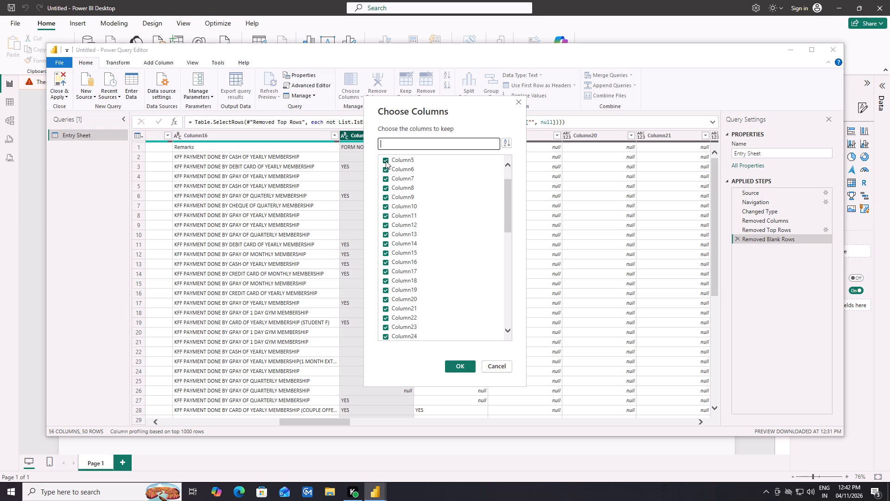
scroll(456, 338, "down", 16)
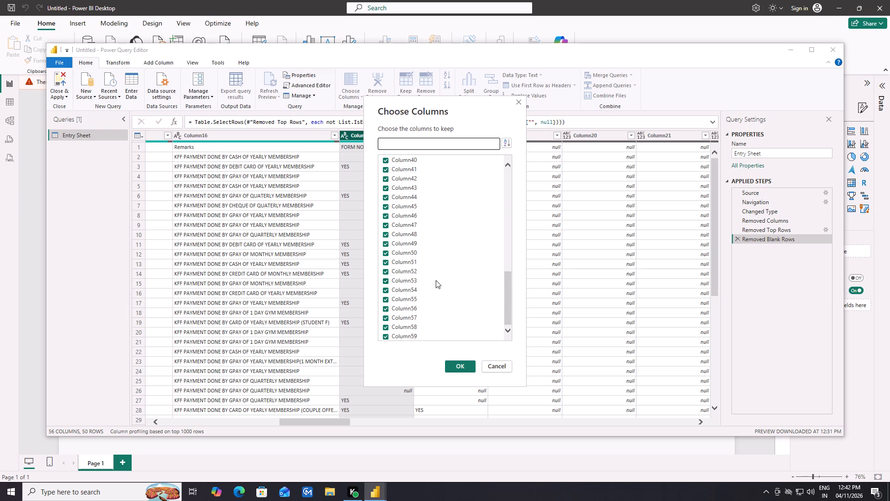
scroll(436, 280, "down", 5)
scroll(436, 281, "up", 4)
scroll(437, 281, "down", 6)
scroll(437, 281, "up", 8)
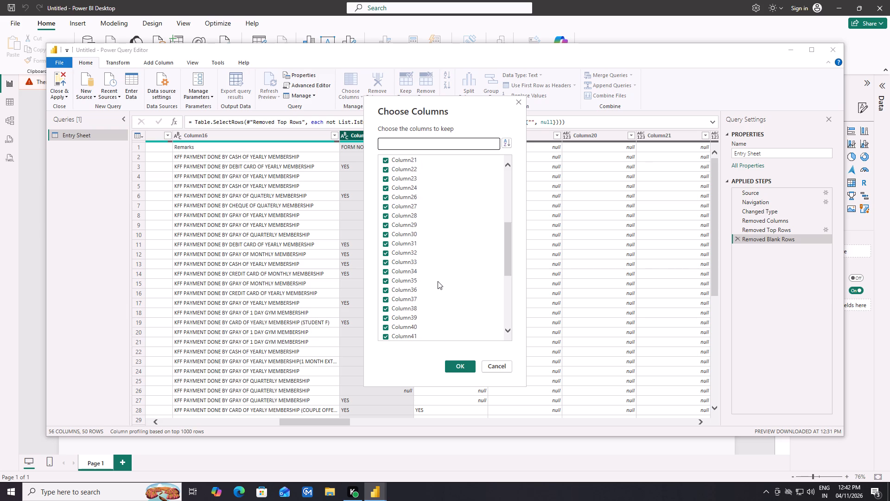
scroll(438, 281, "up", 12)
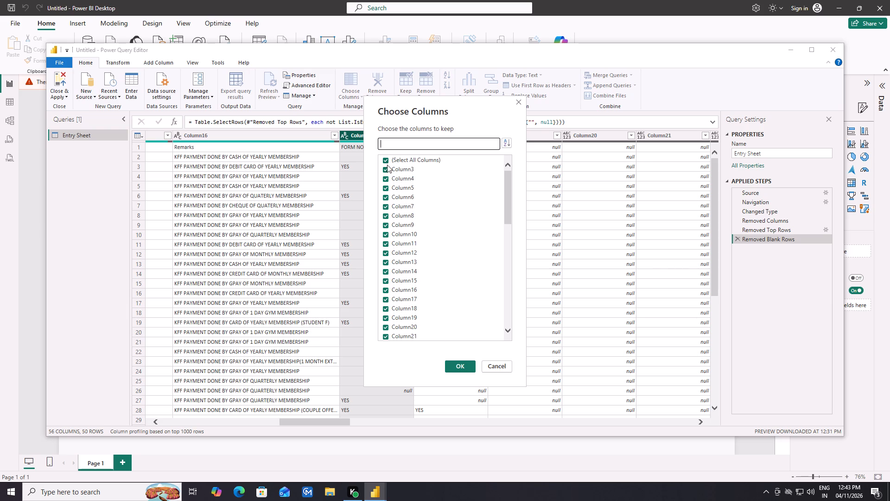
left_click(387, 159)
left_click(386, 168)
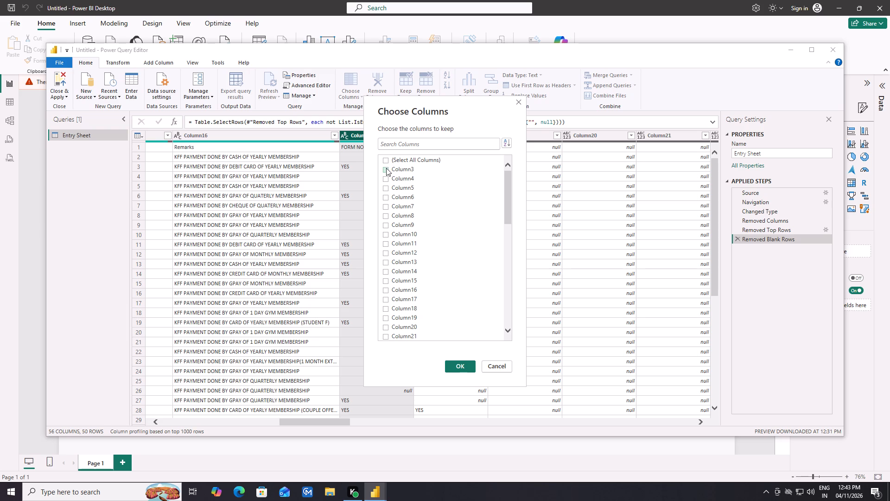
left_click(386, 177)
left_click(386, 189)
left_click(390, 196)
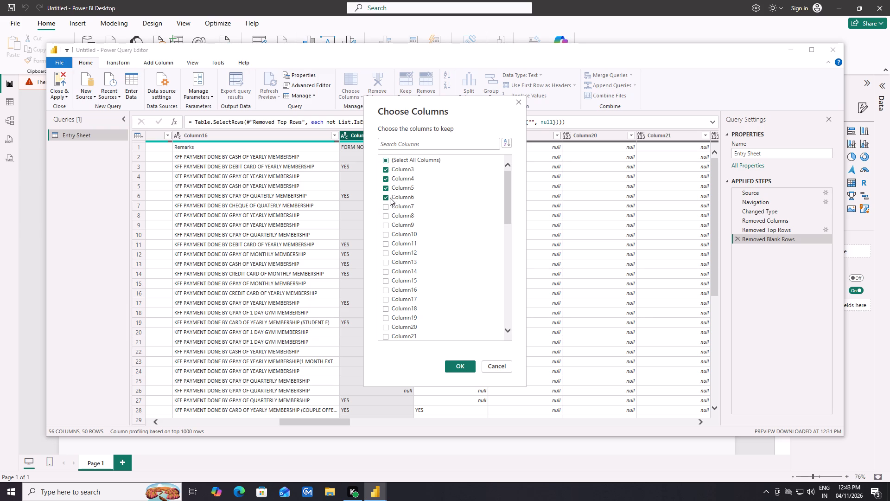
left_click(388, 205)
left_click(388, 214)
left_click(388, 227)
left_click(386, 238)
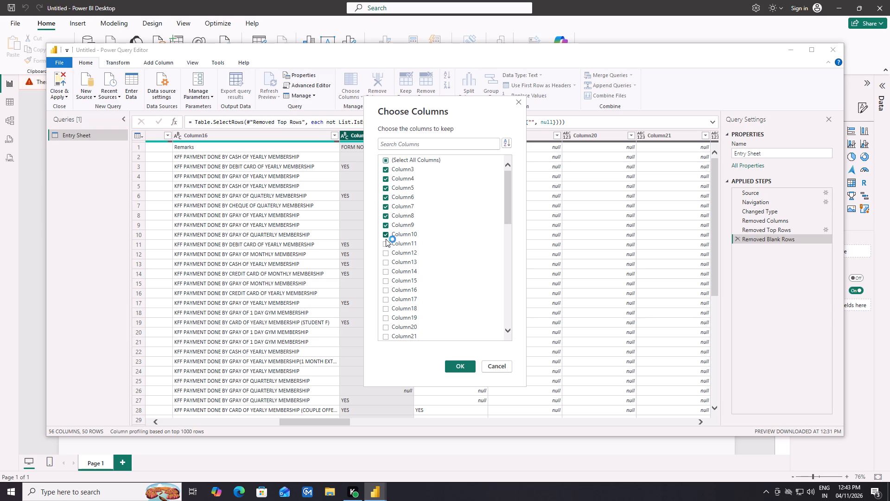
left_click(386, 246)
left_click(385, 259)
left_click(386, 253)
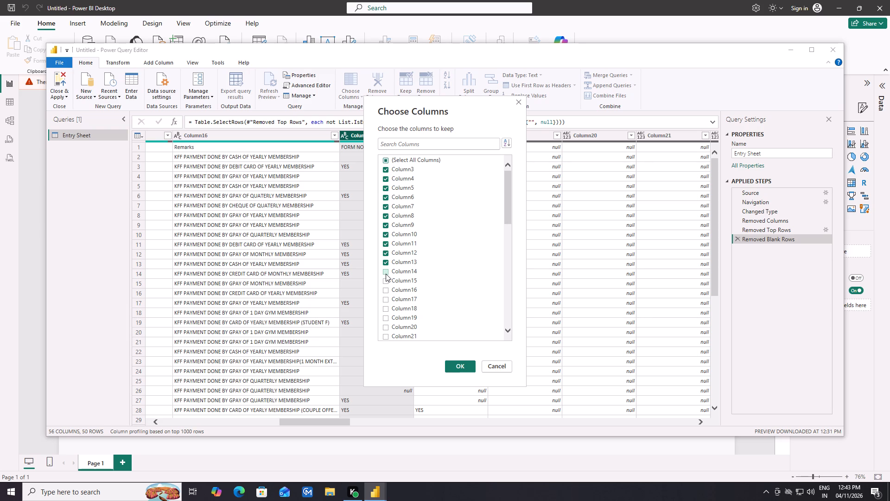
left_click(386, 274)
left_click(386, 284)
scroll(409, 280, "down", 1)
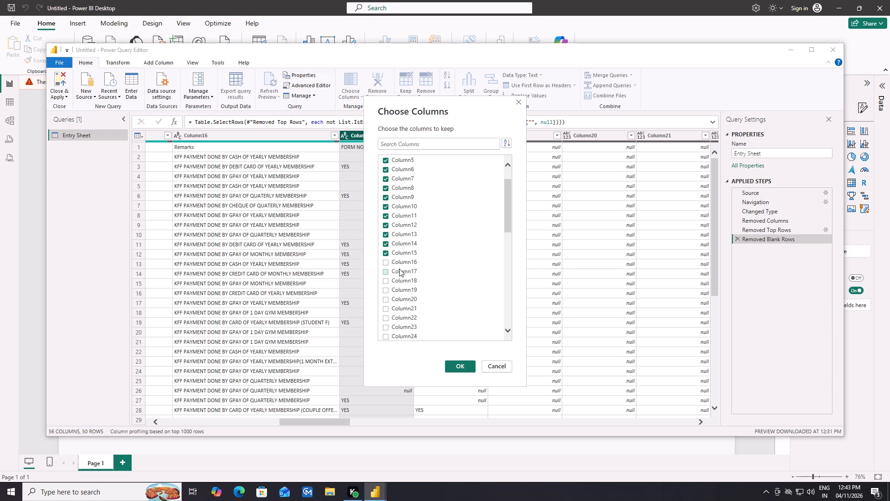
left_click(384, 264)
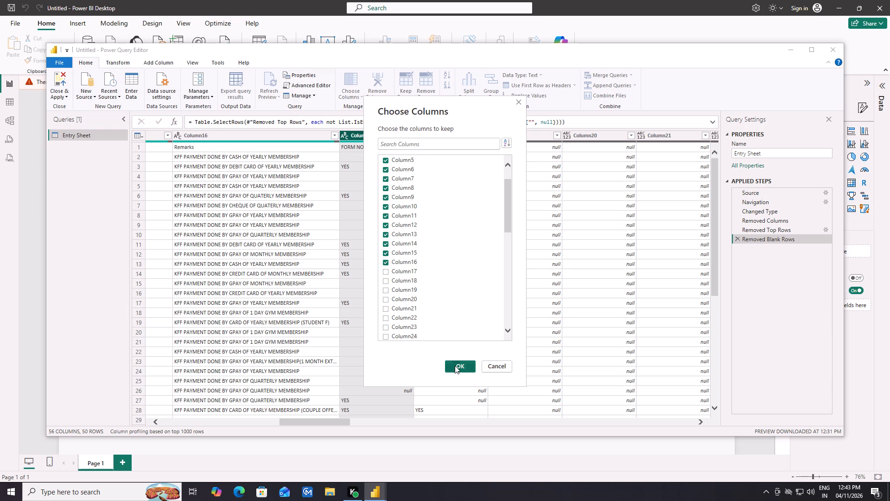
left_click(455, 366)
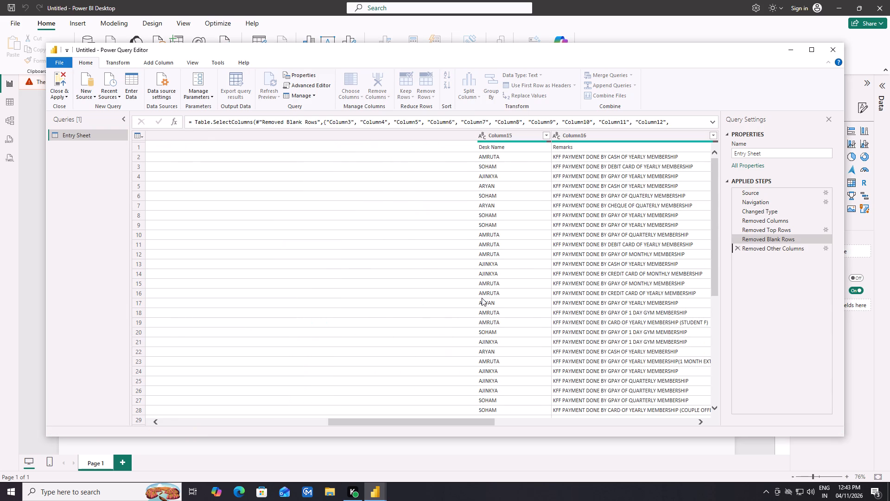
Review the kept columns of the Entry Sheet table across its full width, from Column3 to Column16.
middle_click_drag(514, 280, 618, 285)
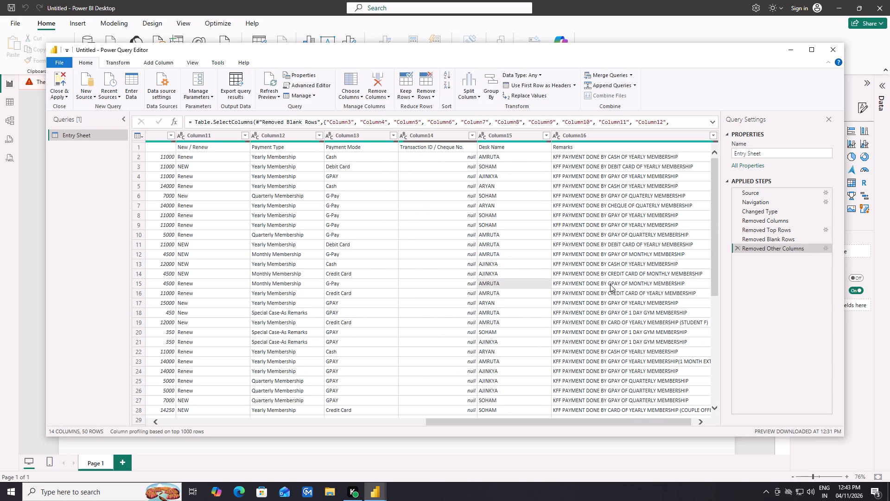
left_click(505, 422)
left_click_drag(549, 428, 556, 428)
left_click(591, 428)
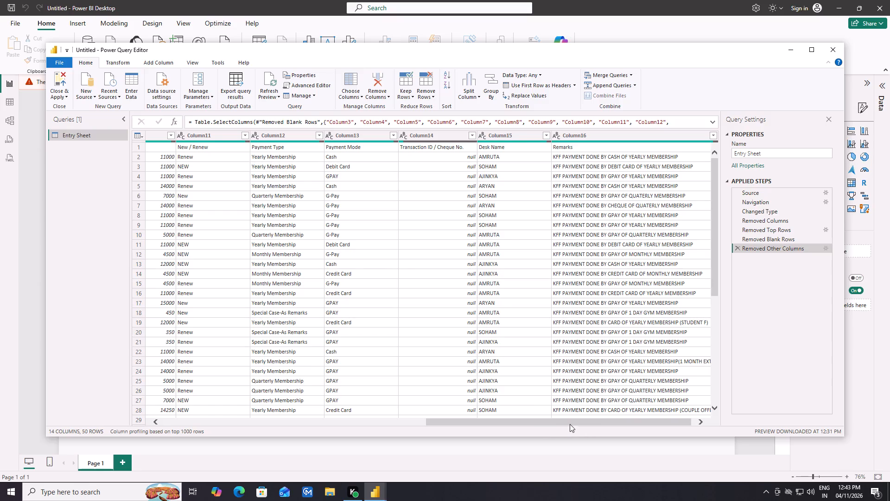
left_click(563, 421)
left_click_drag(581, 420, 596, 420)
left_click_drag(590, 421, 528, 422)
left_click(452, 422)
left_click_drag(449, 422, 462, 424)
left_click_drag(505, 424, 611, 426)
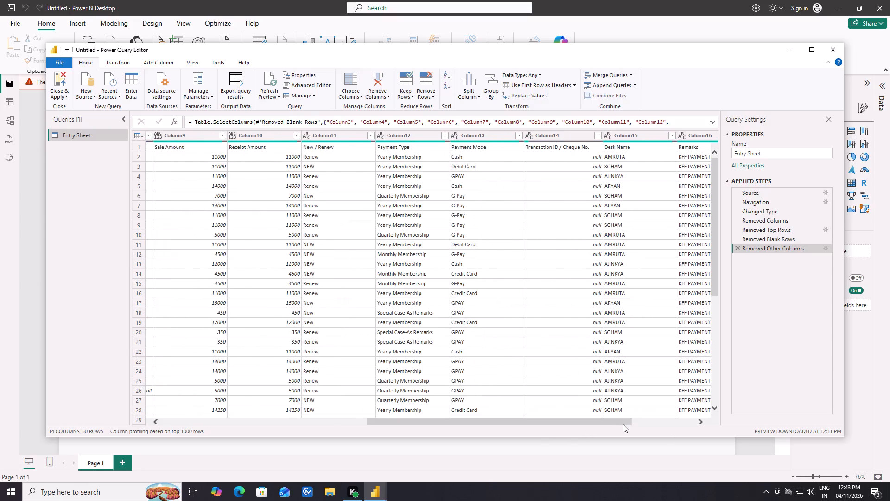
left_click_drag(380, 419, 305, 419)
left_click_drag(303, 419, 290, 419)
triple_click(290, 419)
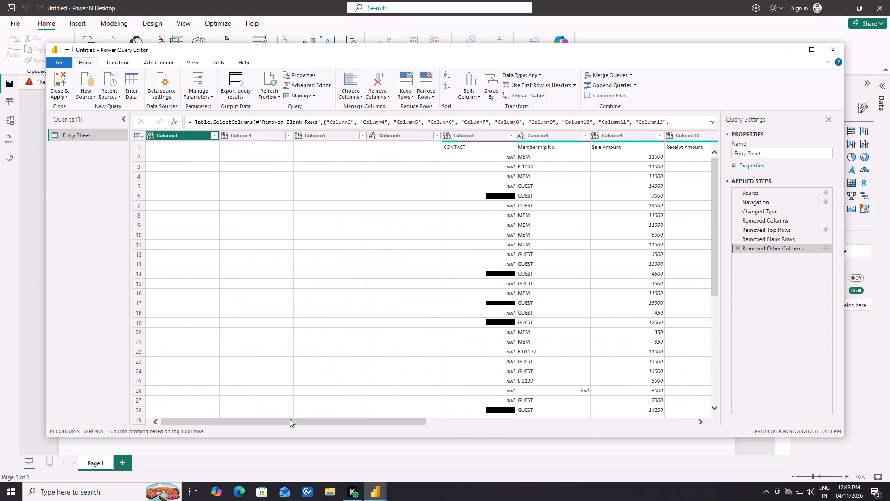
left_click_drag(290, 419, 409, 421)
left_click(573, 421)
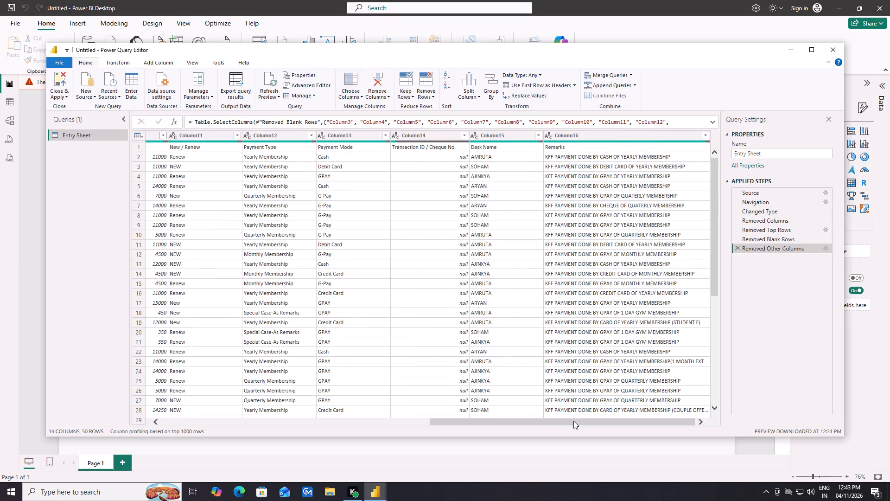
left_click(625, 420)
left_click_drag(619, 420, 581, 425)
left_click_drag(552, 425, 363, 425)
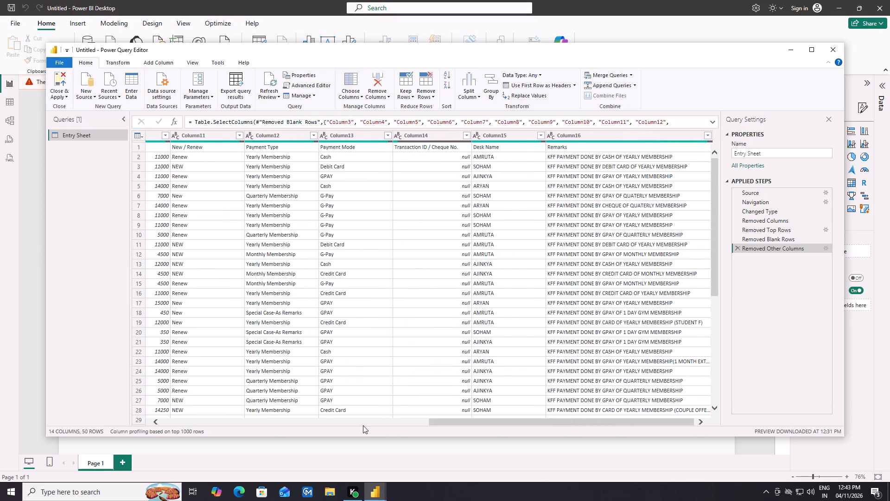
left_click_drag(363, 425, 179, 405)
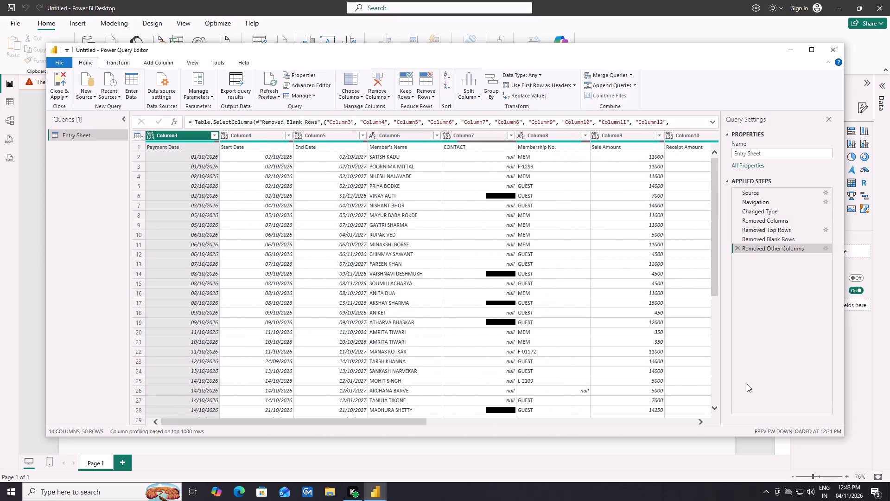
Return to the main report window and apply the pending query changes to load the Entry Sheet table.
left_click(446, 459)
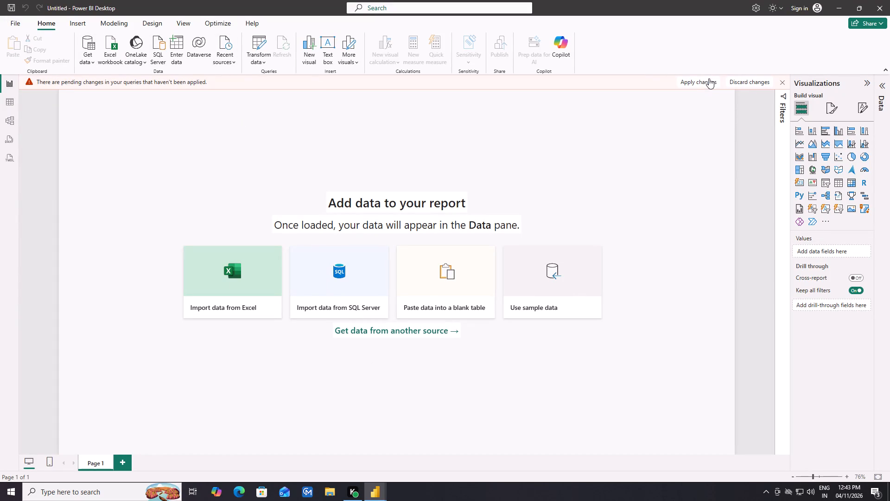
left_click(130, 80)
left_click(131, 86)
left_click(6, 81)
left_click(262, 58)
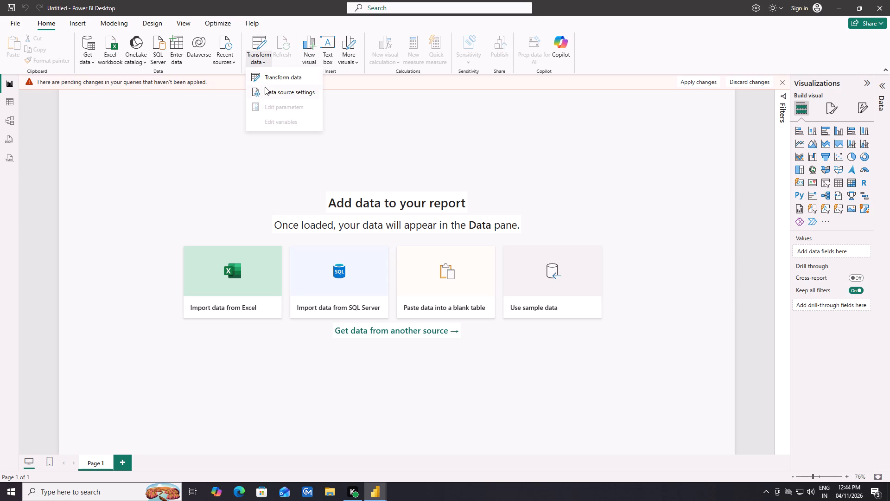
left_click(198, 148)
left_click(701, 81)
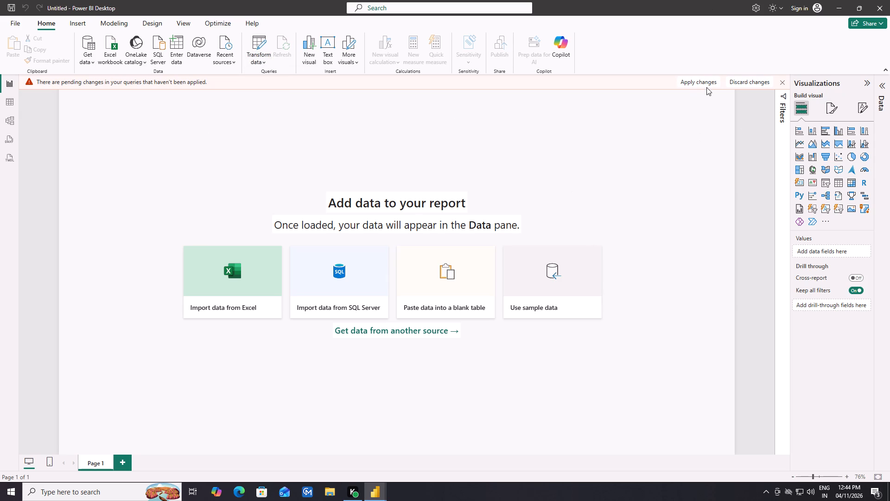
double_click(700, 83)
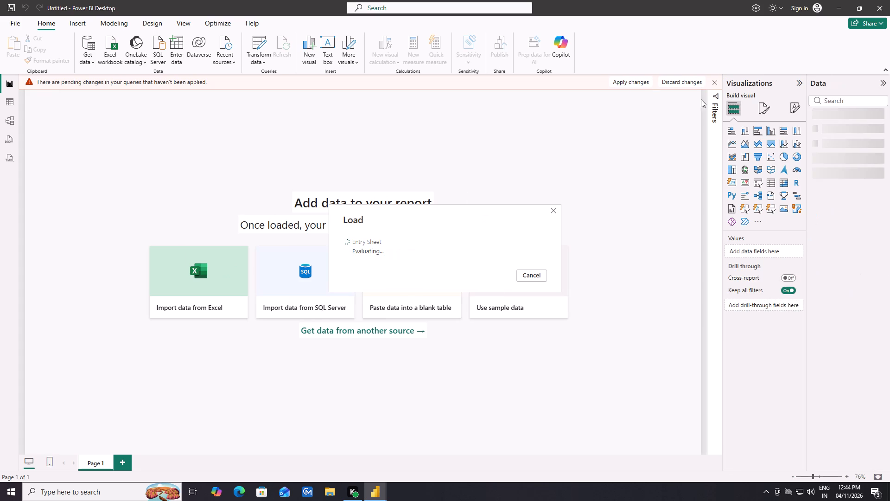
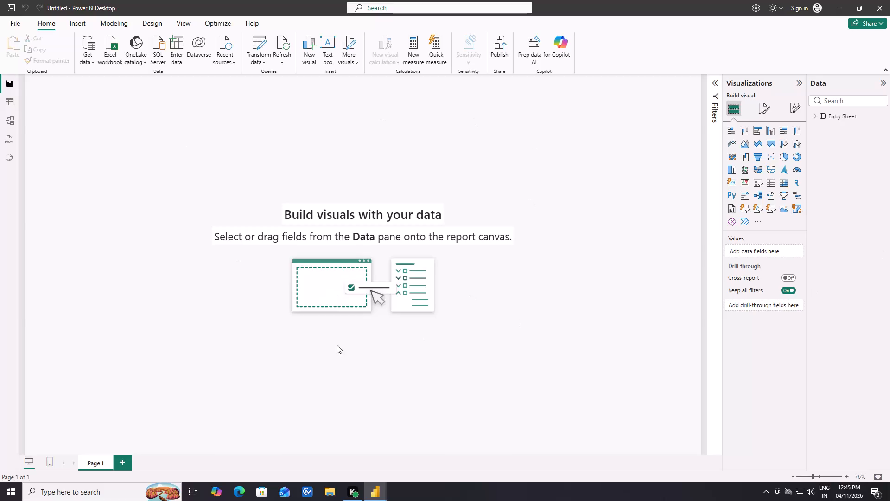
Expand the Entry Sheet table's field list and reopen its query in the Power Query Editor.
double_click(811, 116)
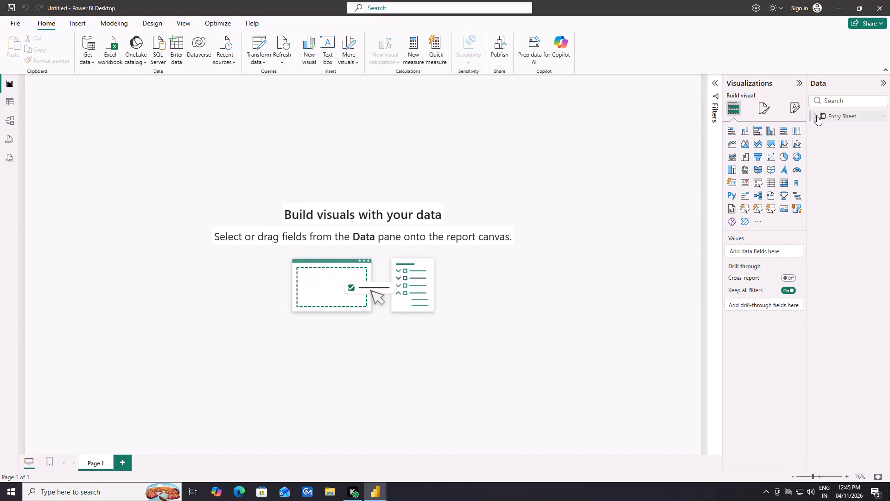
left_click(816, 117)
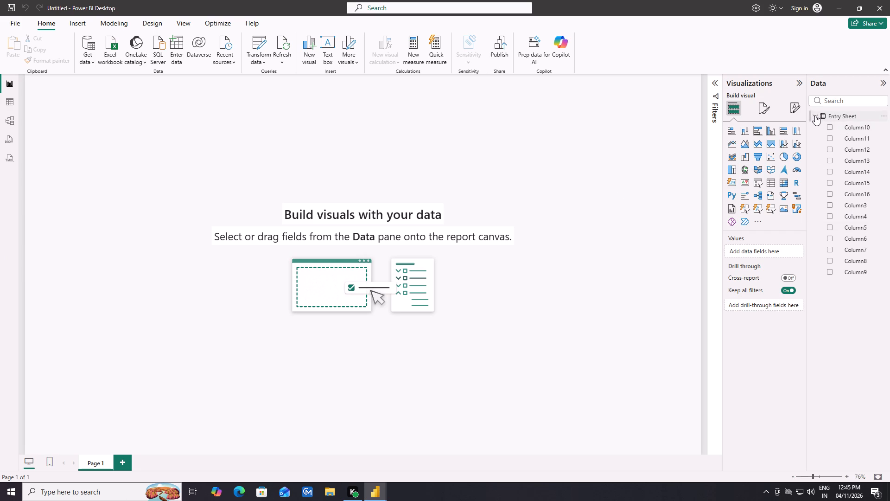
left_click(257, 51)
left_click(292, 80)
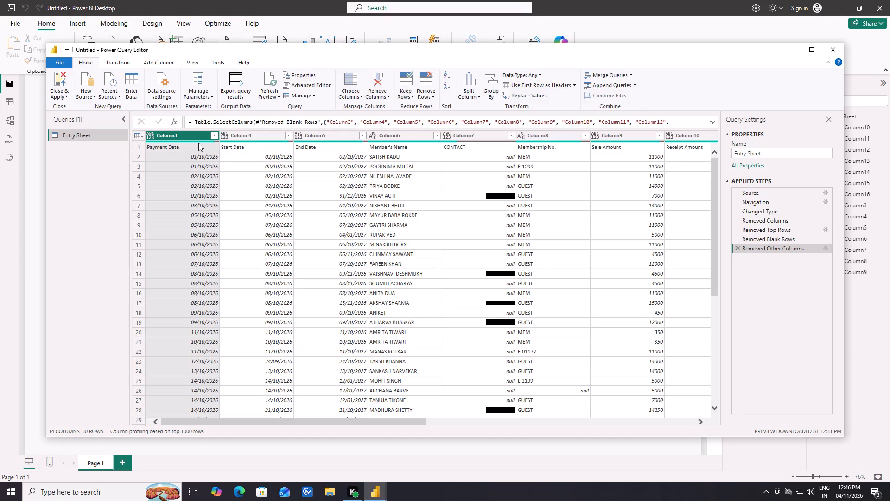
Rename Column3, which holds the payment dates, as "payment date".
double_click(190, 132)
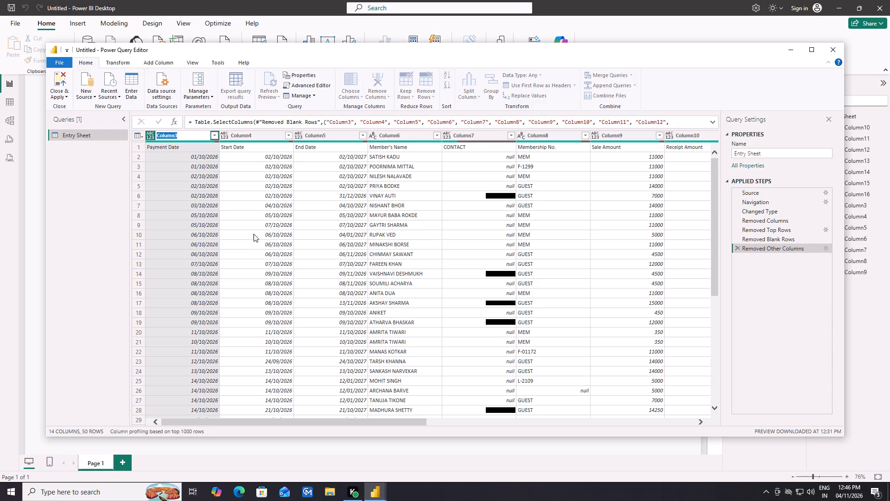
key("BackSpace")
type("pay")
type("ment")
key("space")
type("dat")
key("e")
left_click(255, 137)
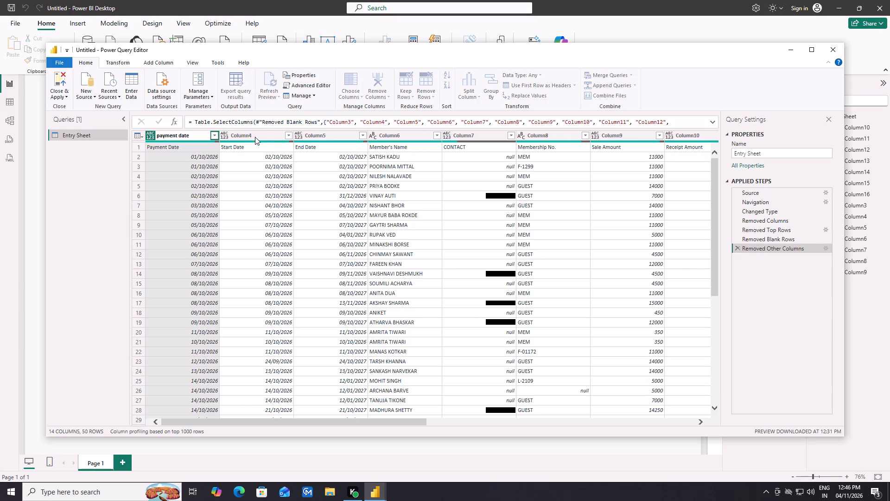
Remove Column4 and Column5, the start and end date columns, from the Entry Sheet query.
left_click(254, 134)
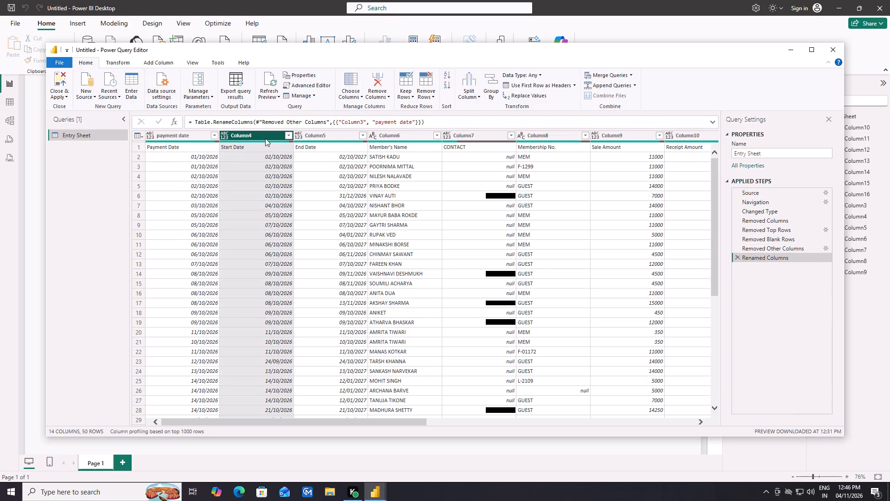
key("shift+Right")
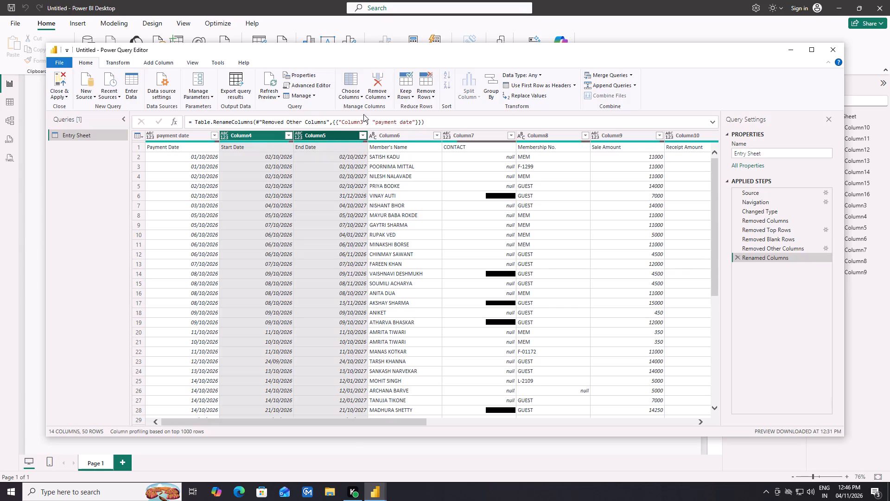
left_click(376, 77)
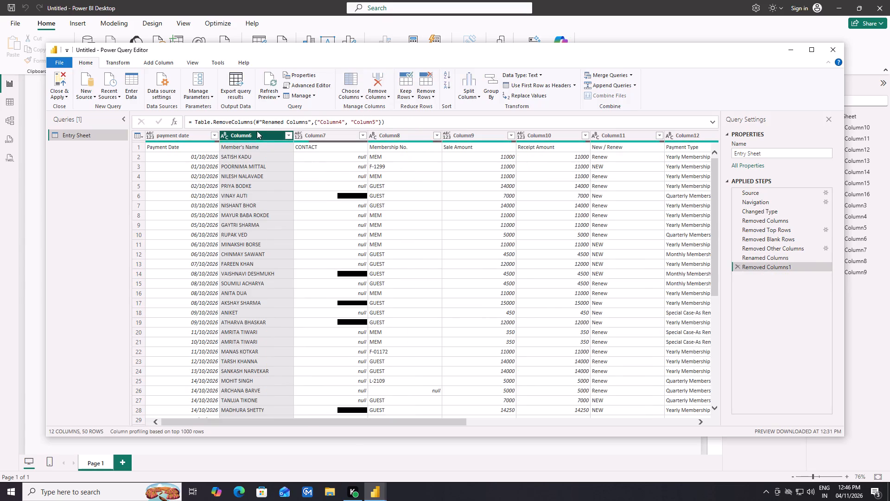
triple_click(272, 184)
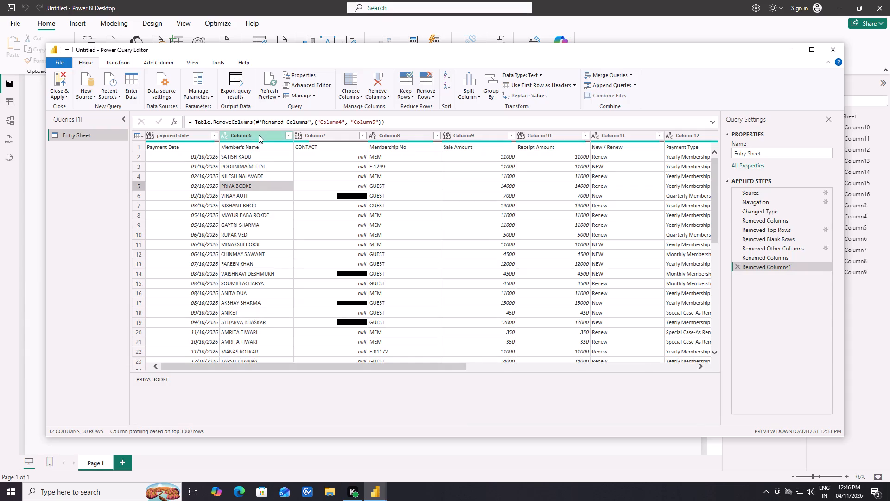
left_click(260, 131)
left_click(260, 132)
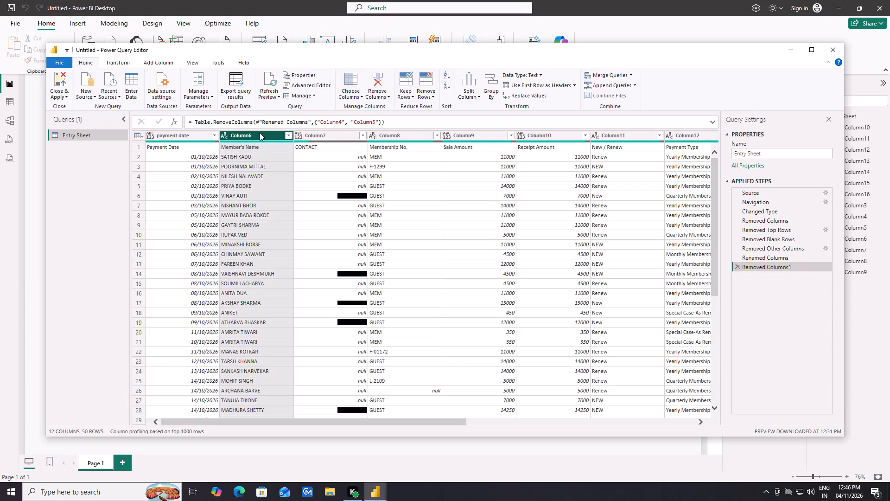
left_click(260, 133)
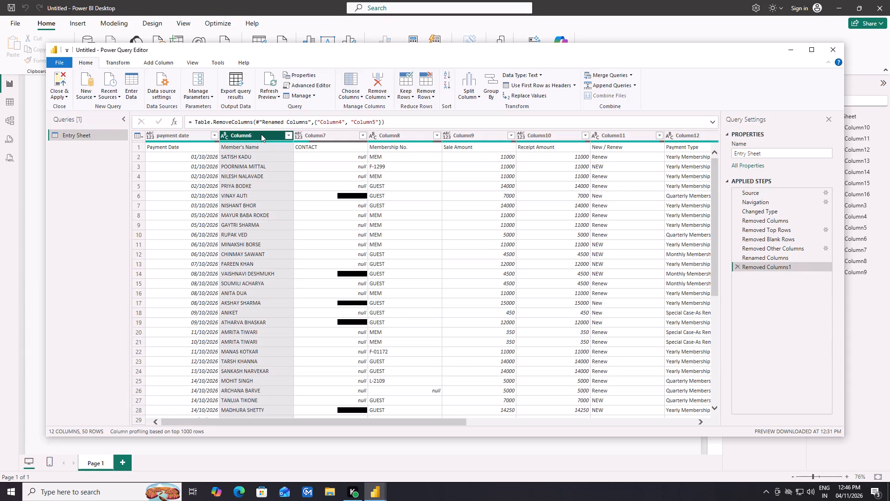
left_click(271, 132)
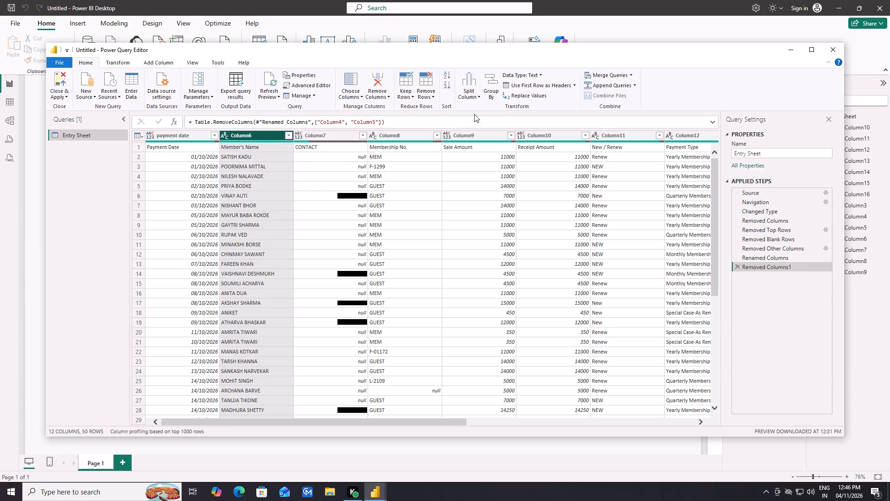
Promote the first row of the Entry Sheet query to column headers.
left_click(527, 88)
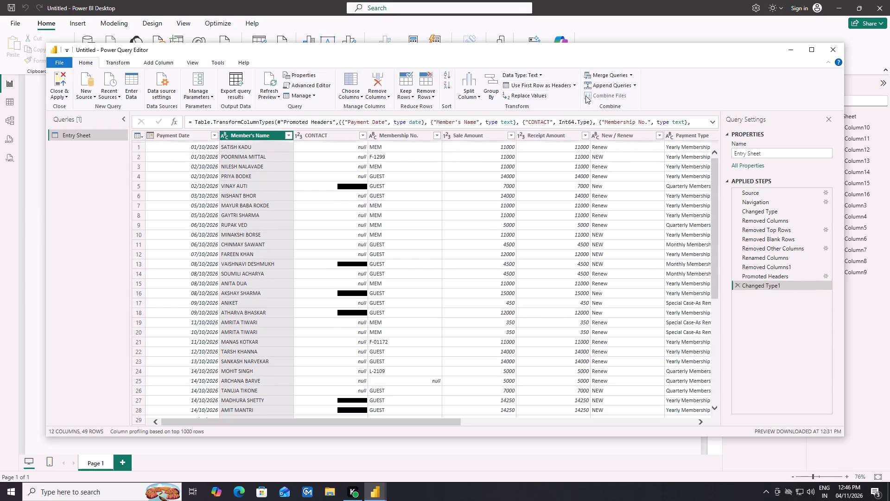
Close the Power Query Editor and apply the Entry Sheet query changes to the report.
left_click(331, 178)
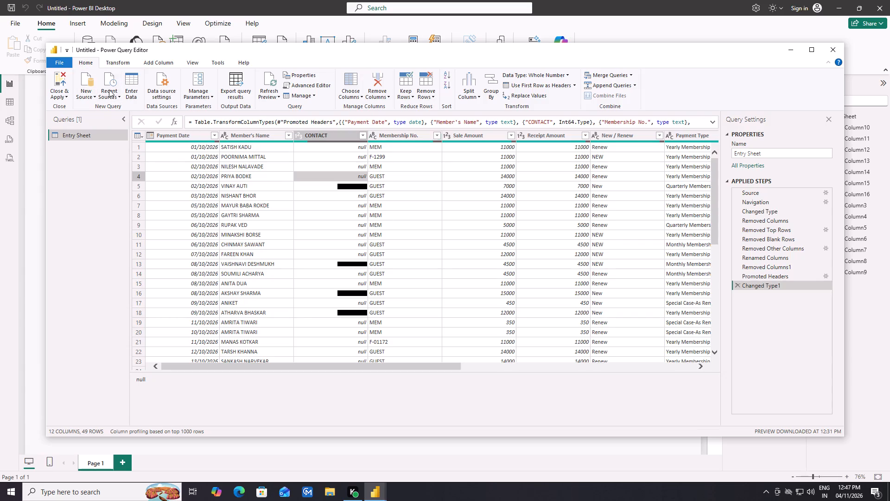
left_click(59, 82)
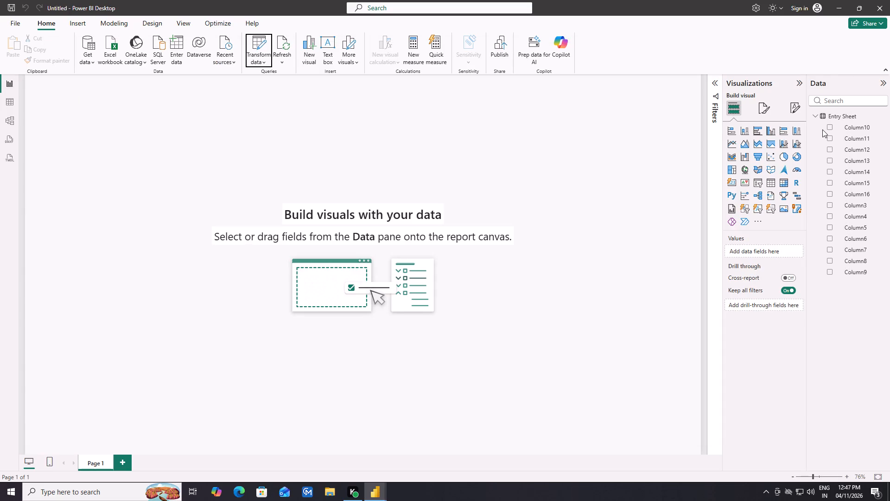
right_click(602, 109)
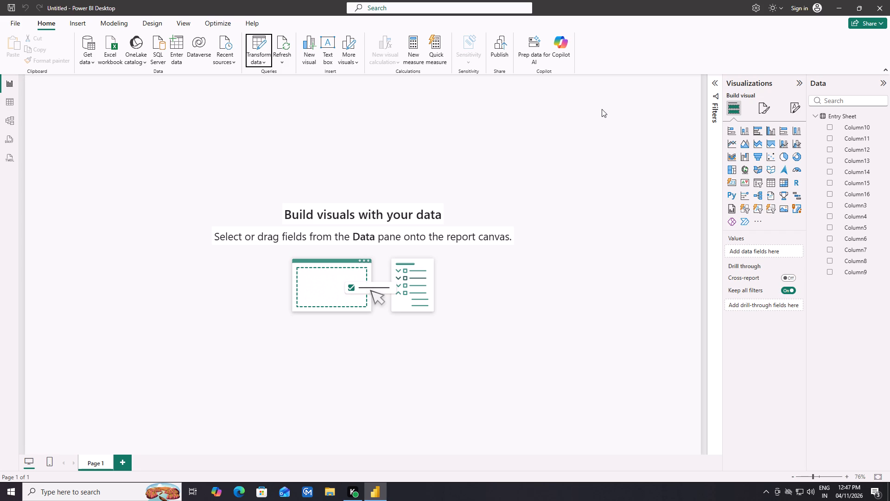
right_click(602, 109)
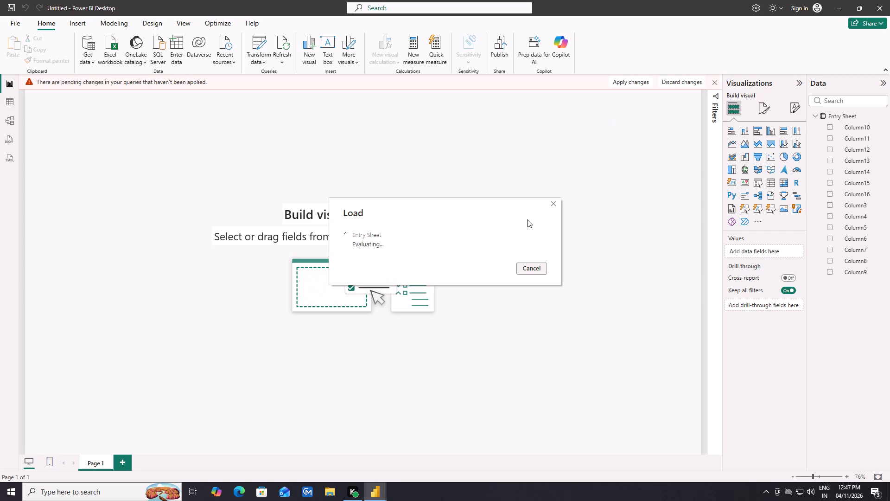
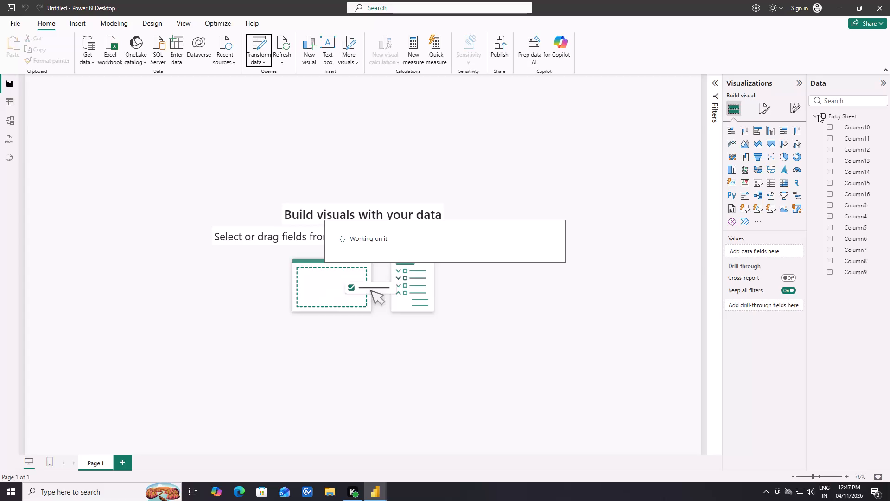
Show the Entry Sheet table's fields and insert an empty pie chart on Page 1.
double_click(814, 117)
left_click(814, 117)
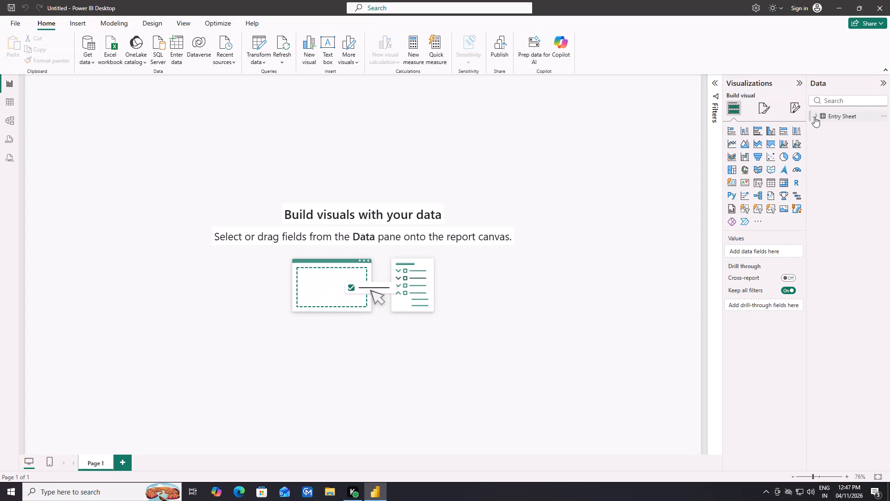
left_click(814, 117)
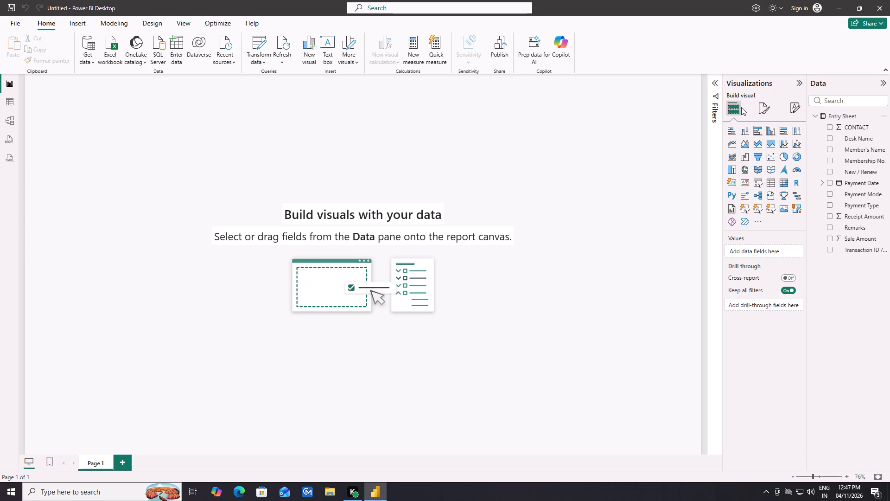
left_click(767, 111)
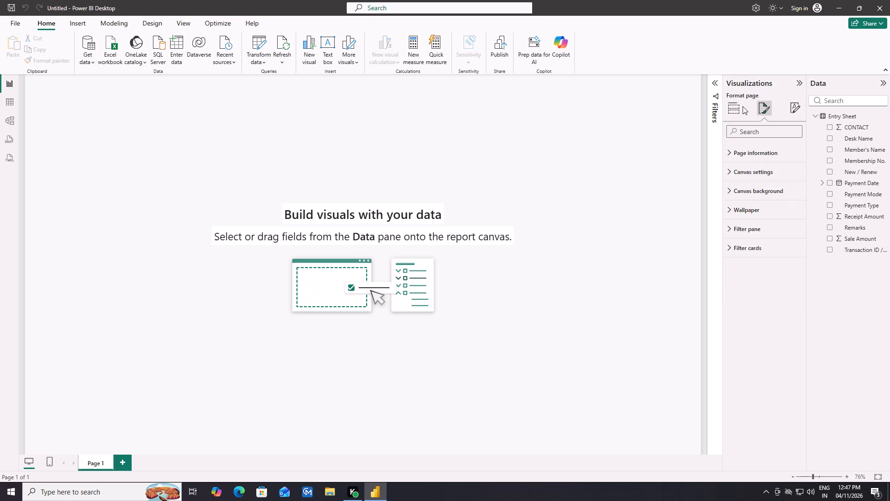
left_click(740, 106)
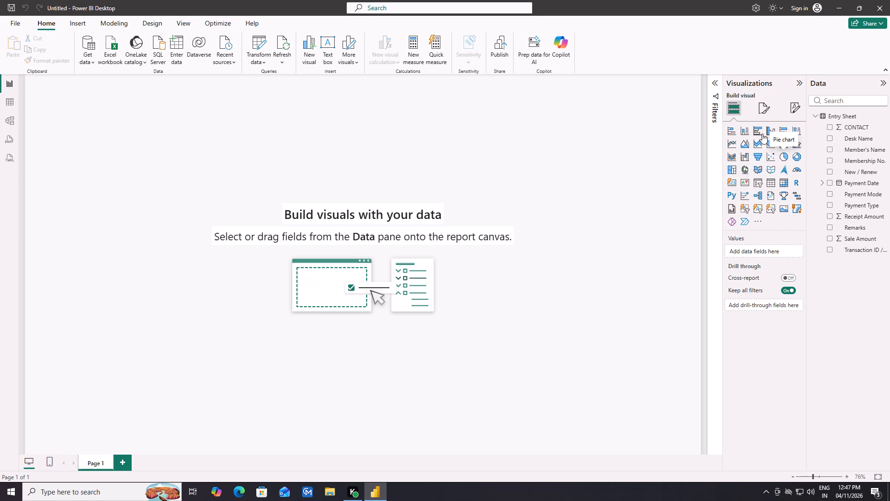
left_click(781, 154)
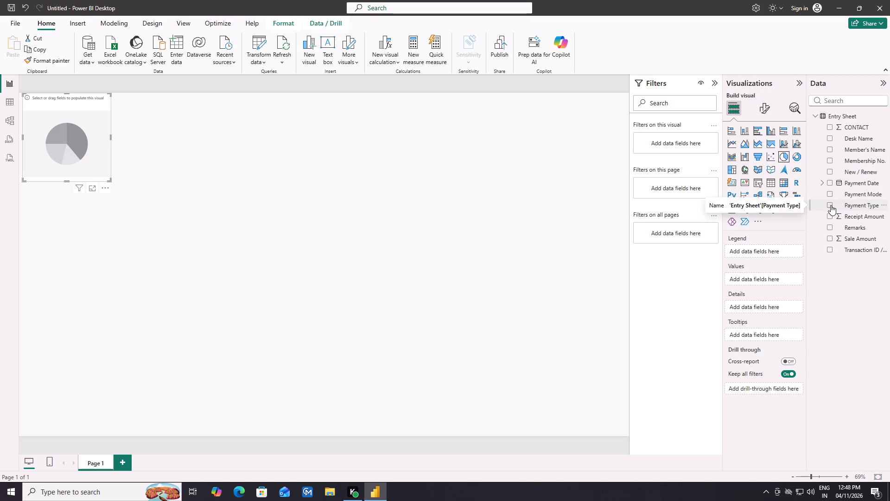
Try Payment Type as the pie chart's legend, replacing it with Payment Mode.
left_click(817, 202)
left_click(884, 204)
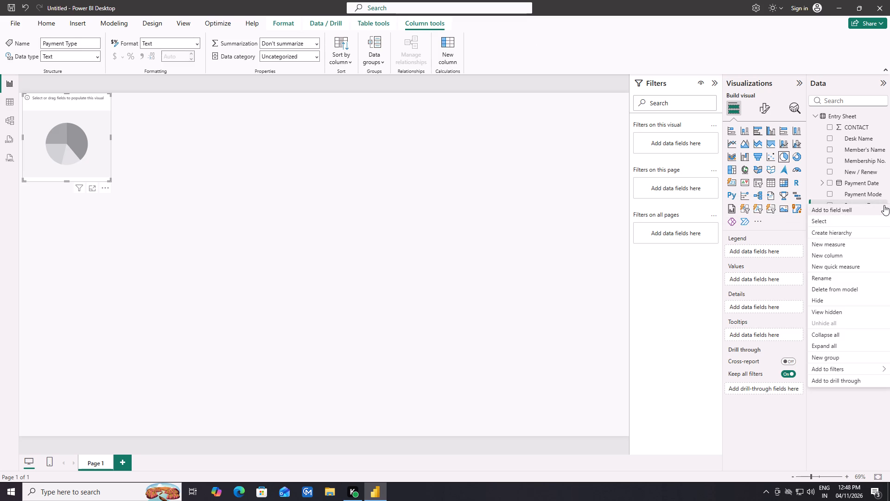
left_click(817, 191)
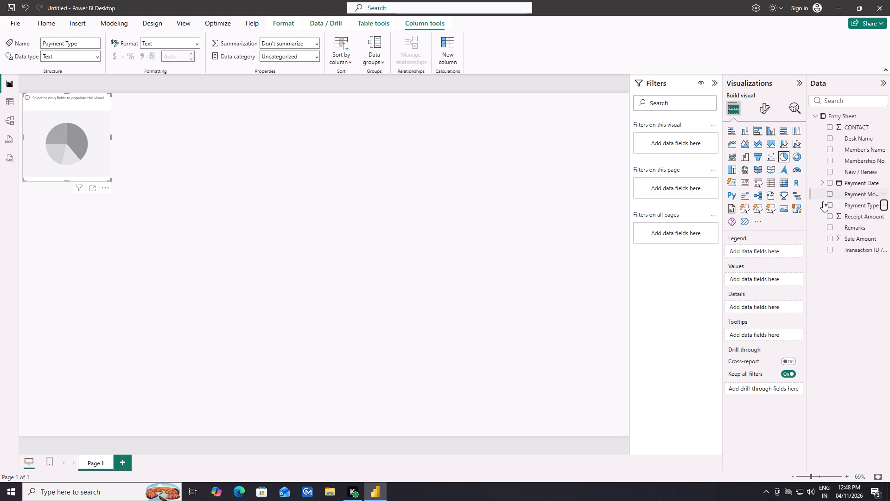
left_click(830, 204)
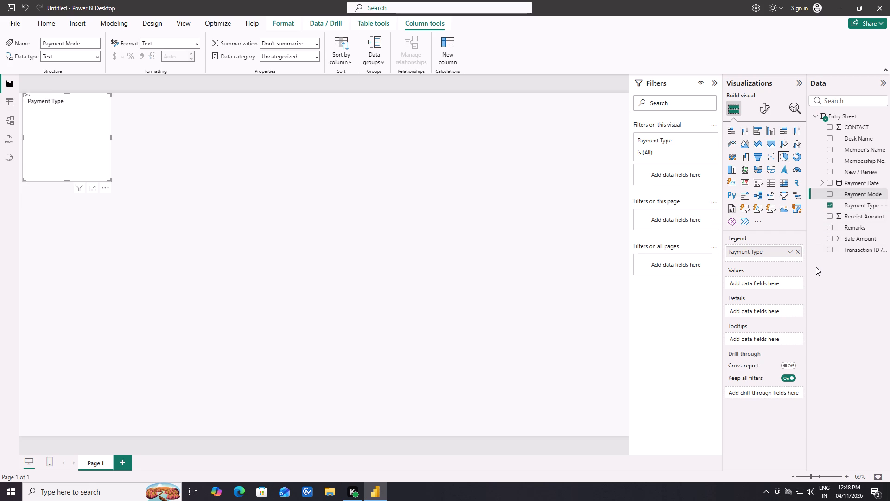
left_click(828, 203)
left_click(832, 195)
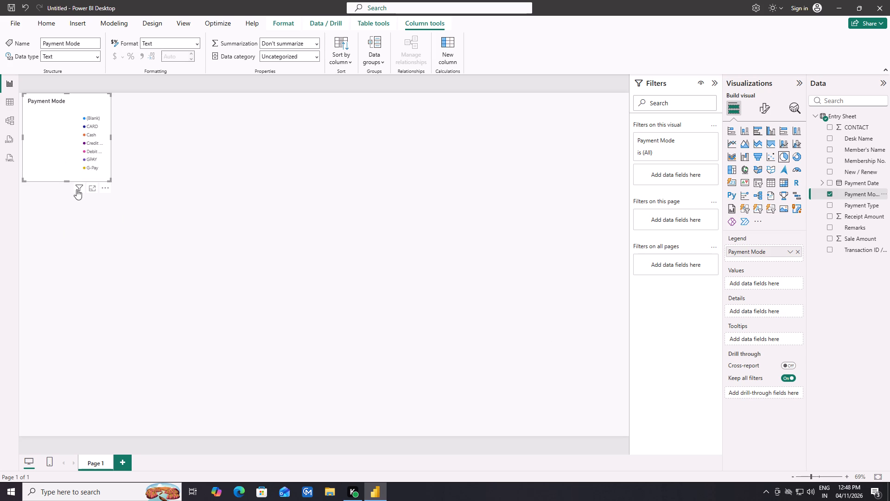
Enlarge the pie chart and move it away from the upper-left corner of the report page.
left_click_drag(61, 164, 75, 190)
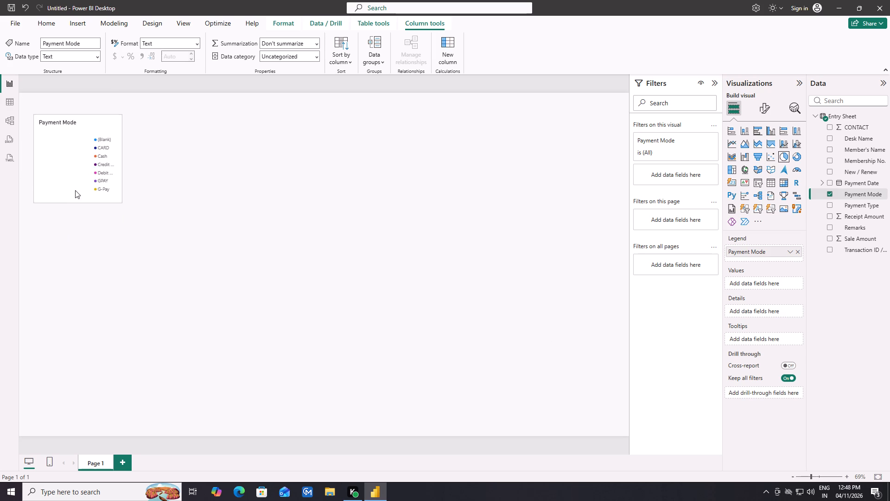
left_click_drag(75, 190, 146, 203)
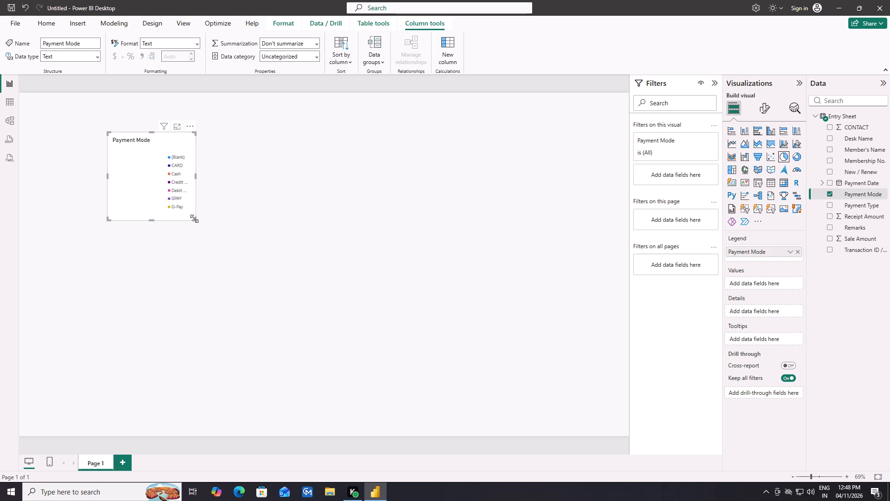
left_click_drag(194, 218, 236, 241)
left_click_drag(161, 206, 155, 226)
left_click_drag(158, 204, 145, 205)
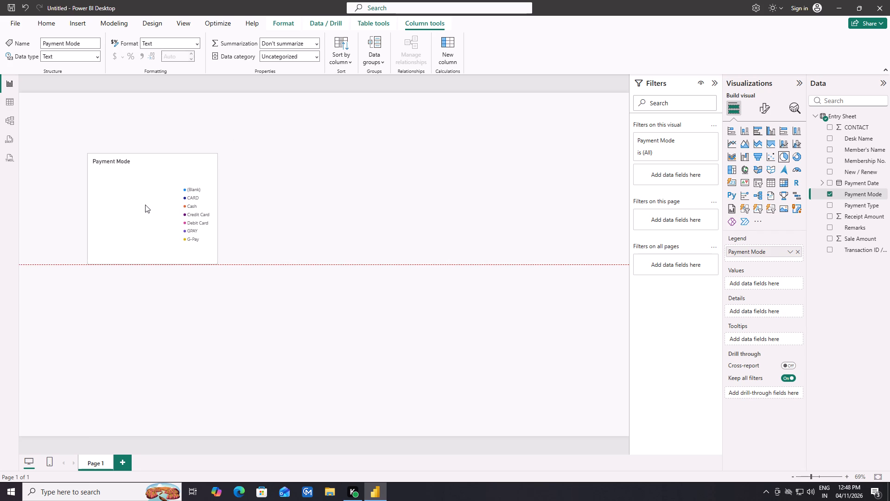
left_click_drag(145, 205, 148, 205)
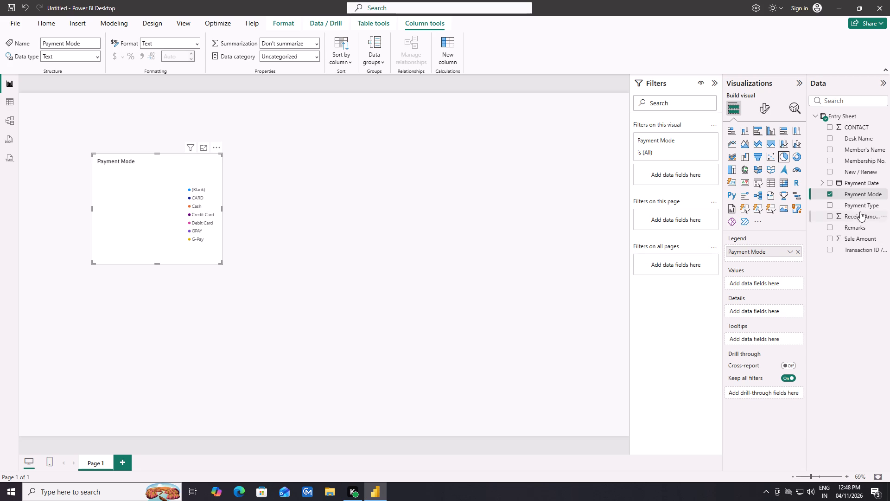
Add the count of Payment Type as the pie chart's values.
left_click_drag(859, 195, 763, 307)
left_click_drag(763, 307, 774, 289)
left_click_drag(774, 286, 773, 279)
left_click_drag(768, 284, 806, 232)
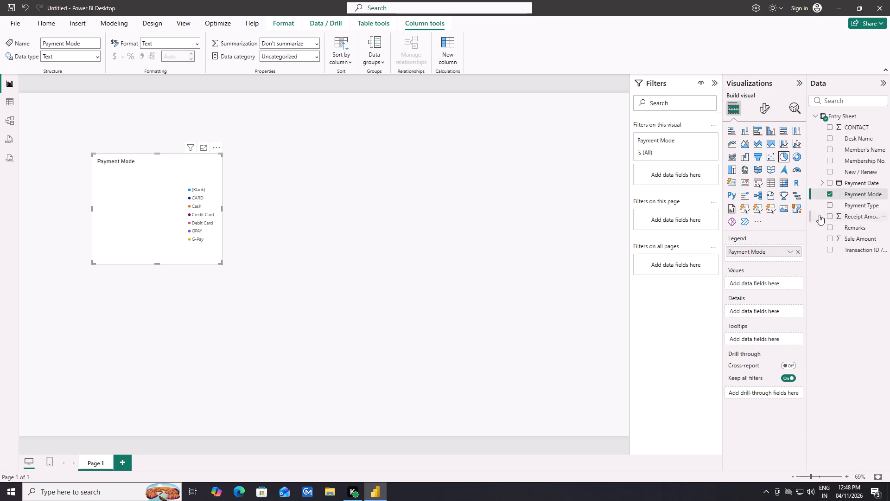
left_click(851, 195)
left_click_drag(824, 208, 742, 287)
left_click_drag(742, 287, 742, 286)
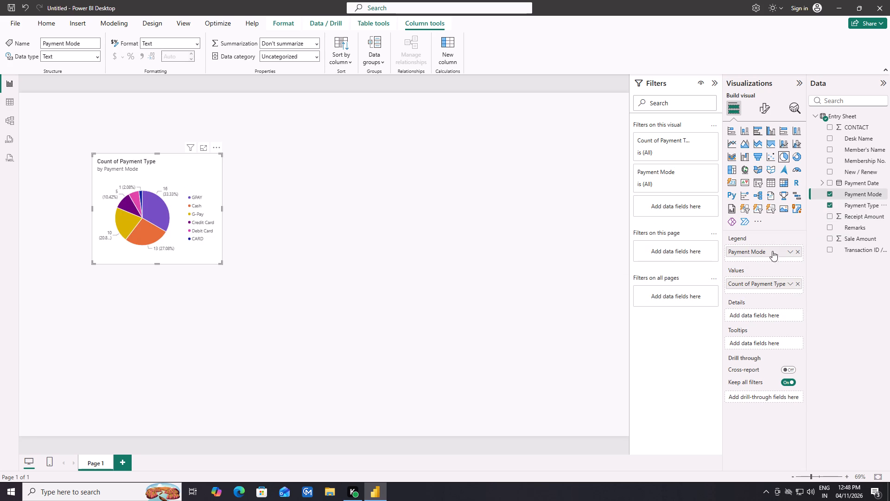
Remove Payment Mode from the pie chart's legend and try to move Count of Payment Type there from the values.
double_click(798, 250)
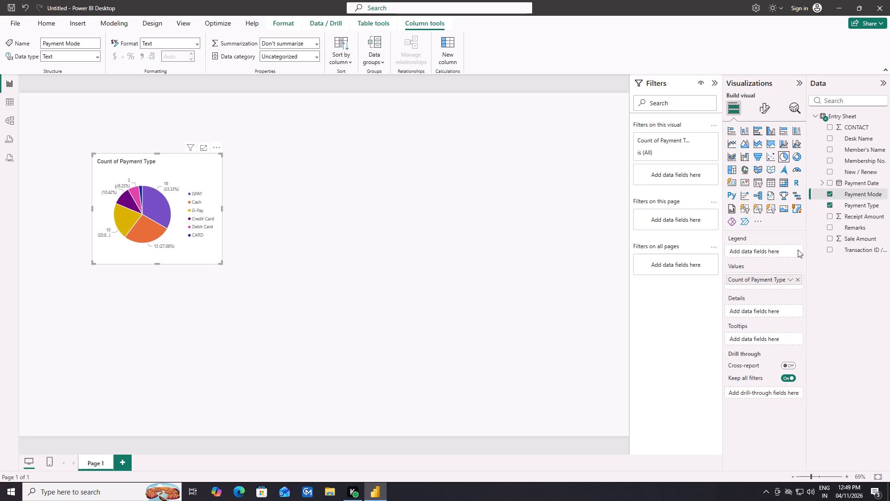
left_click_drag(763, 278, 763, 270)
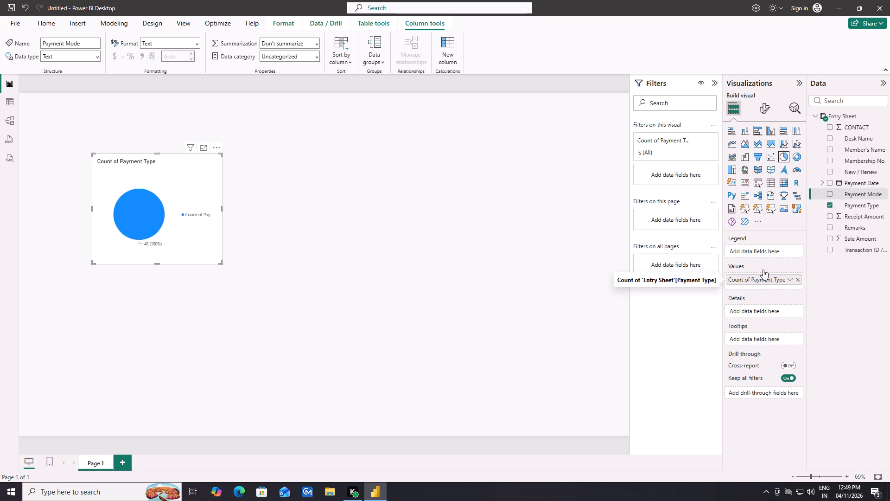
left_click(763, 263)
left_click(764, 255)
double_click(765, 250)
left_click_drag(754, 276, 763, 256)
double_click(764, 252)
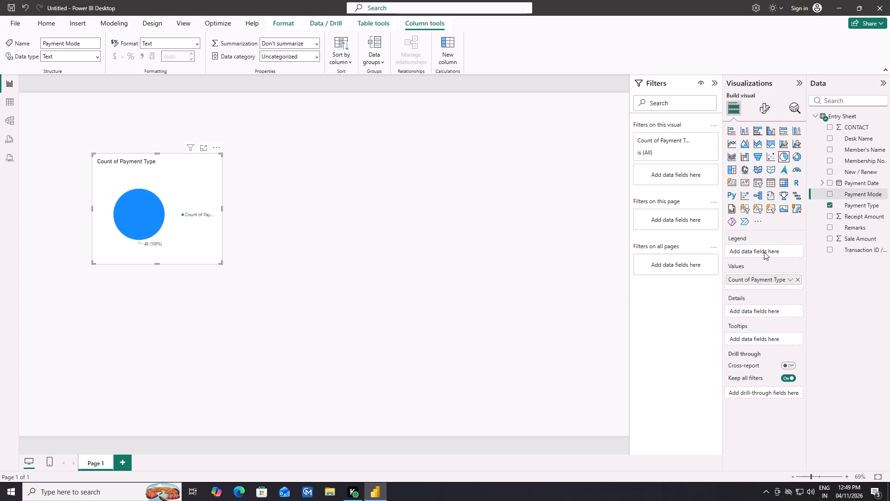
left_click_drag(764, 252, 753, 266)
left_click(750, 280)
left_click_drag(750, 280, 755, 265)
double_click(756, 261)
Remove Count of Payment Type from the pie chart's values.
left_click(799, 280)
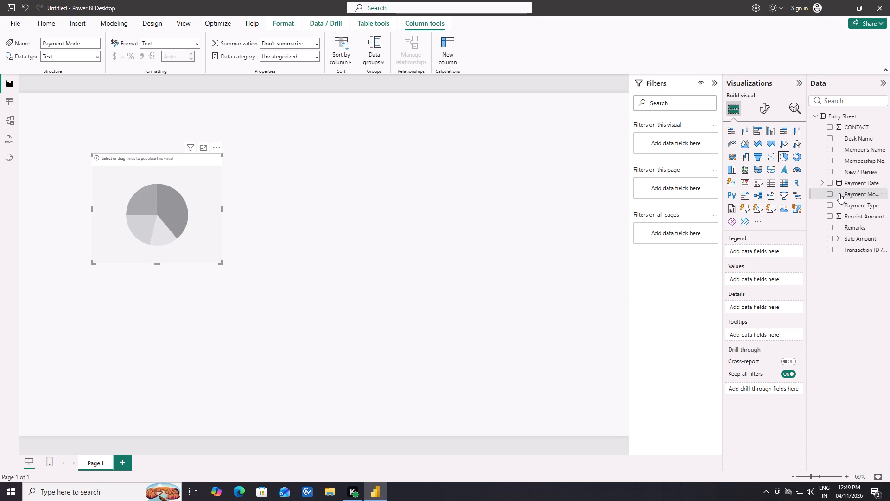
Add the Payment Mode field to the pie chart as its legend.
left_click_drag(840, 195, 830, 201)
left_click_drag(772, 226, 750, 248)
left_click_drag(850, 194, 757, 248)
left_click_drag(757, 248, 755, 250)
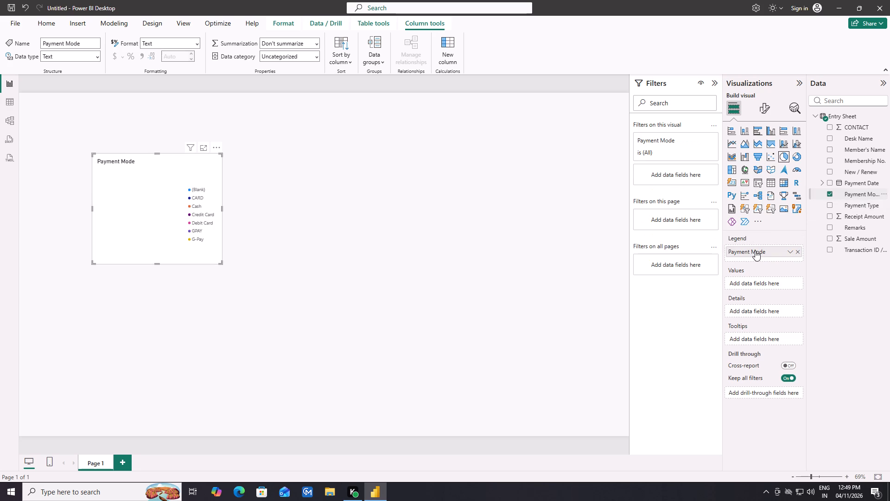
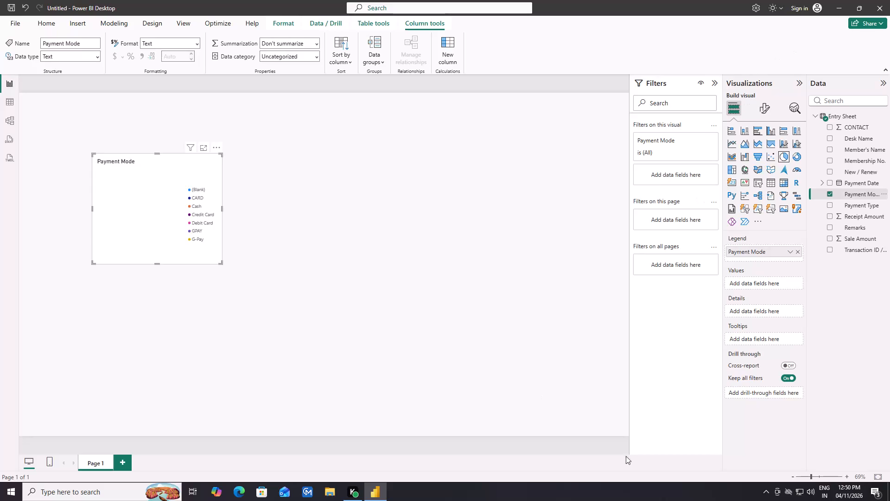
Move Payment Mode from the pie chart's legend to its values as a count.
left_click(786, 252)
double_click(790, 250)
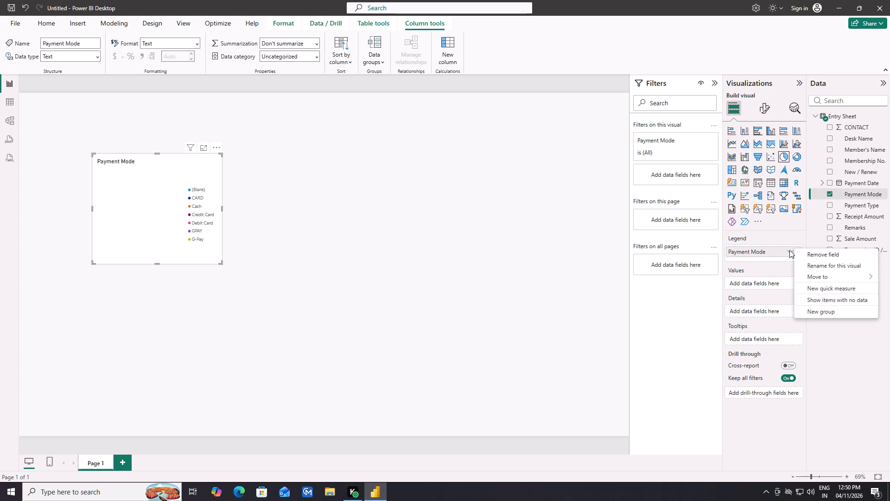
left_click(783, 249)
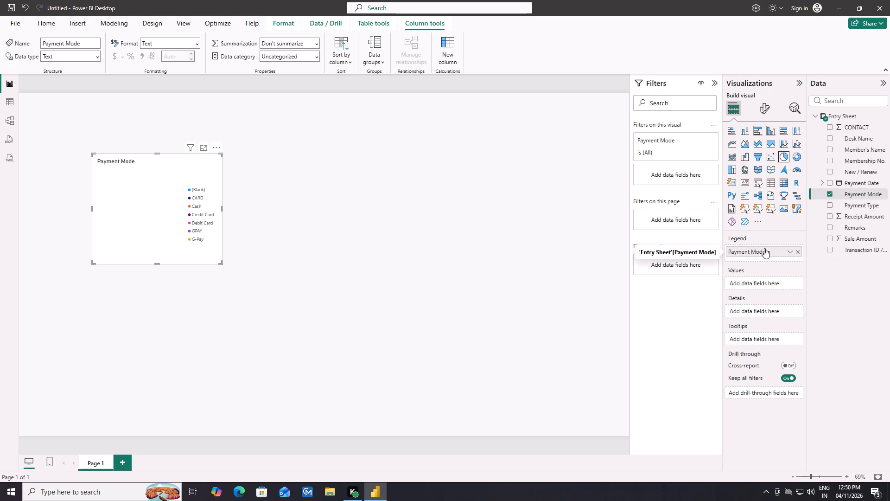
left_click_drag(764, 248, 764, 284)
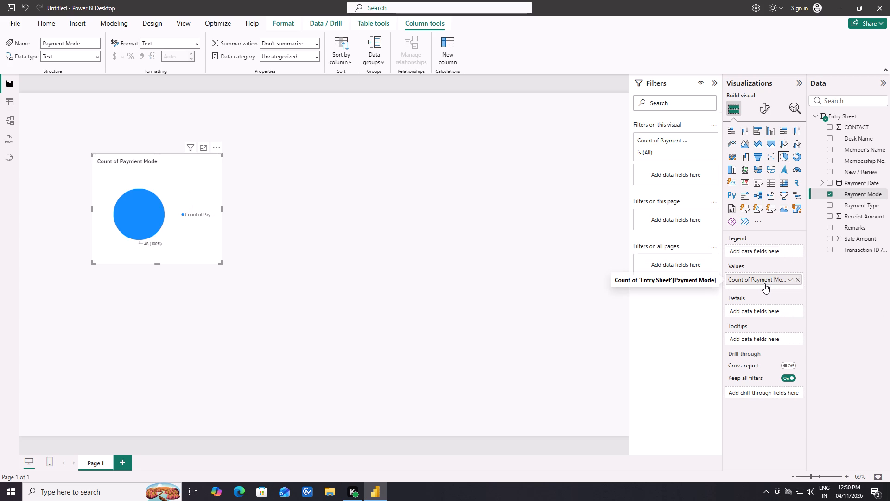
left_click(792, 279)
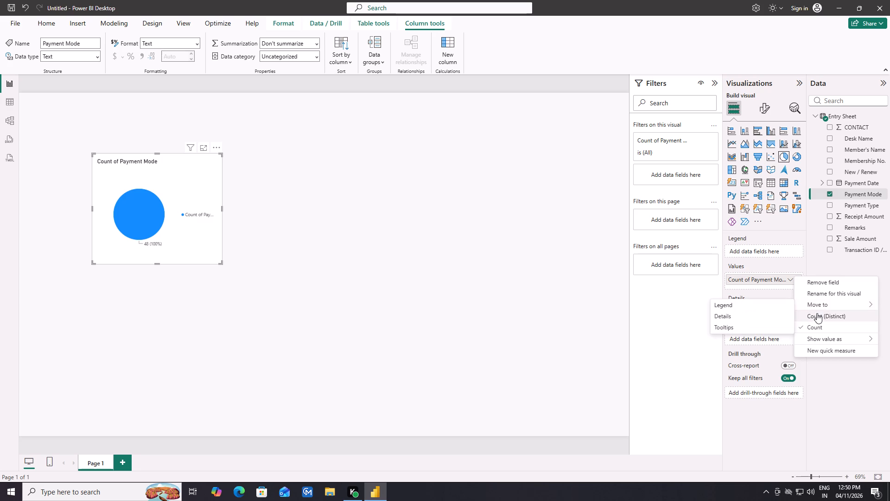
left_click(555, 320)
Add the Payment Mode field to the pie chart's legend, keeping its count as the values.
left_click_drag(849, 193, 839, 197)
left_click_drag(801, 212, 773, 223)
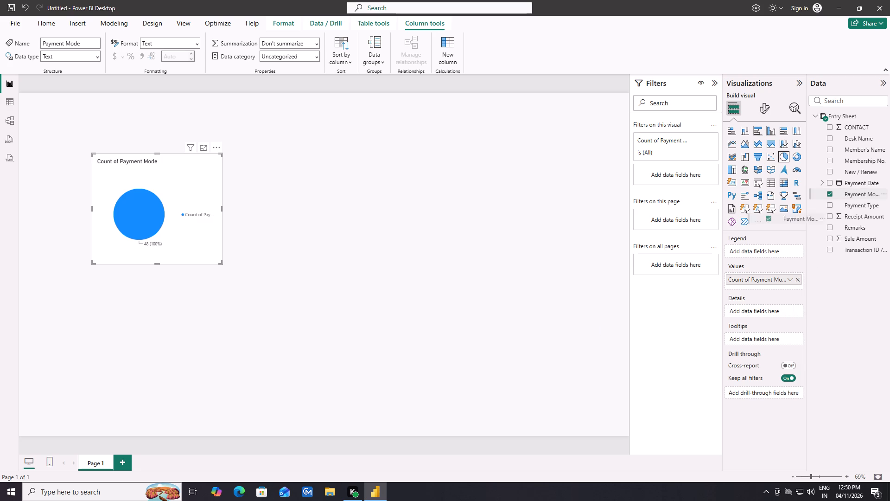
left_click_drag(773, 223, 751, 243)
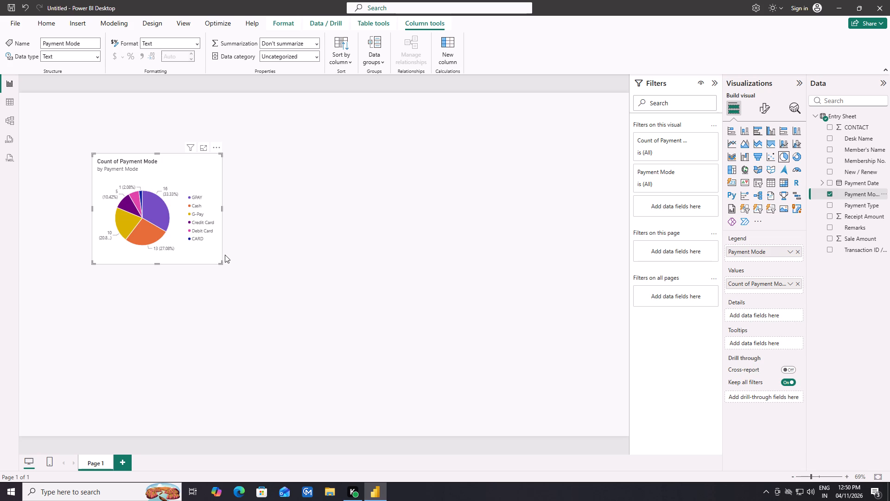
Enlarge the pie chart slightly by its lower-right corner.
left_click_drag(222, 263, 226, 264)
left_click_drag(226, 264, 231, 270)
double_click(235, 273)
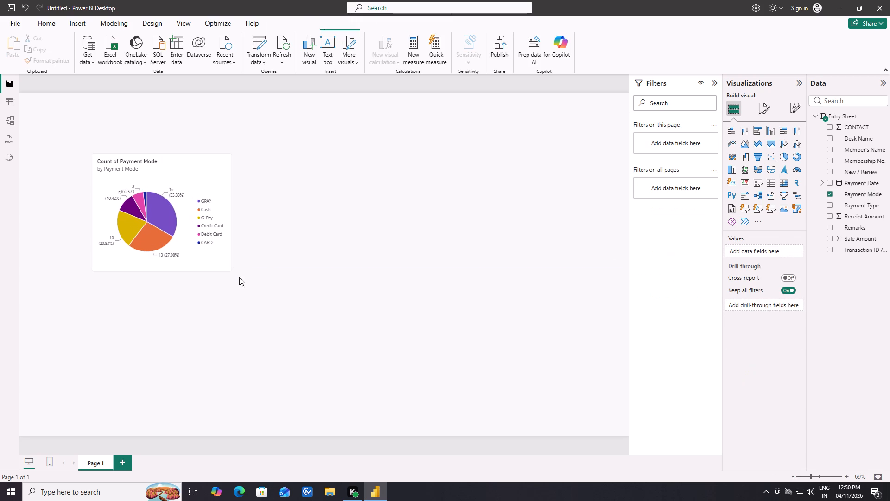
Set the font size of the pie chart's title to 18.
left_click(208, 177)
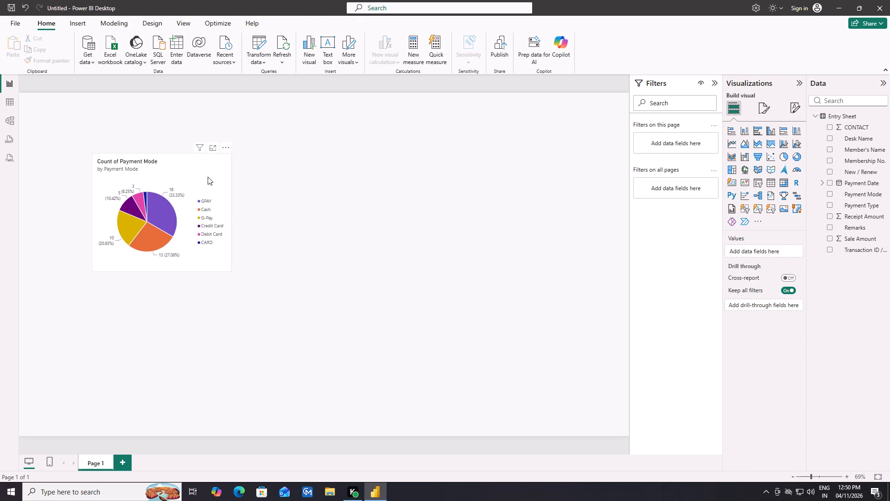
left_click(761, 112)
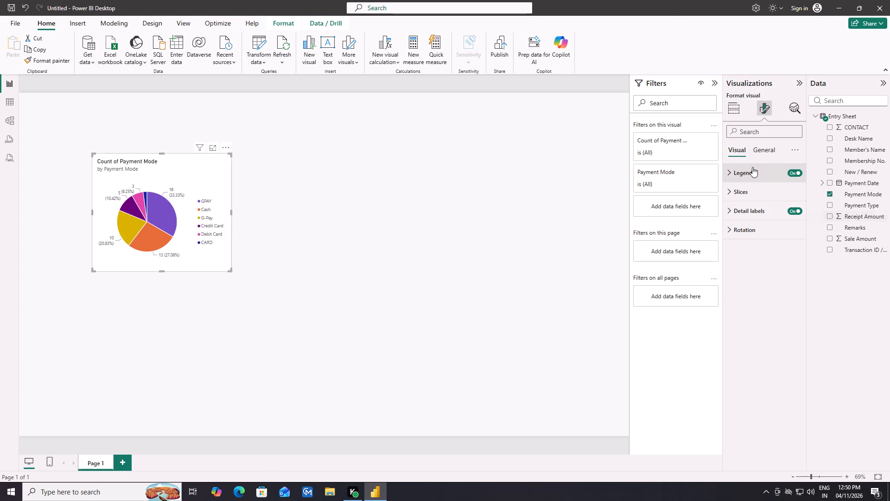
left_click(736, 169)
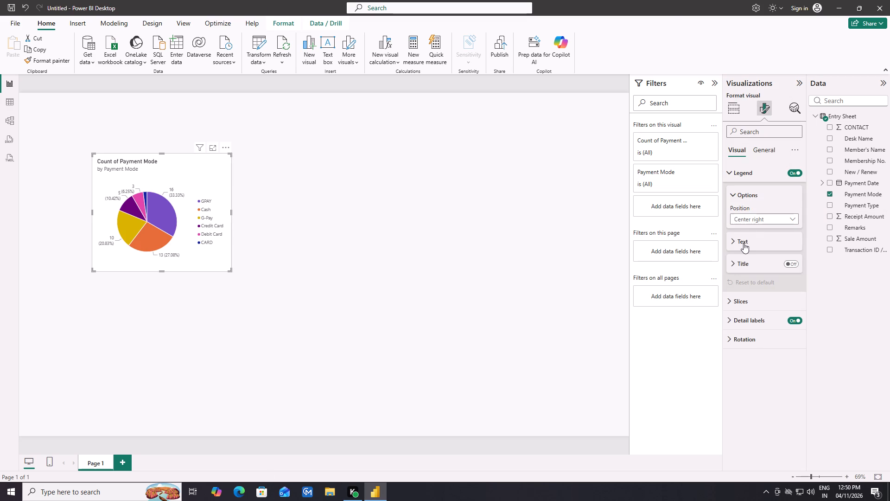
left_click(756, 150)
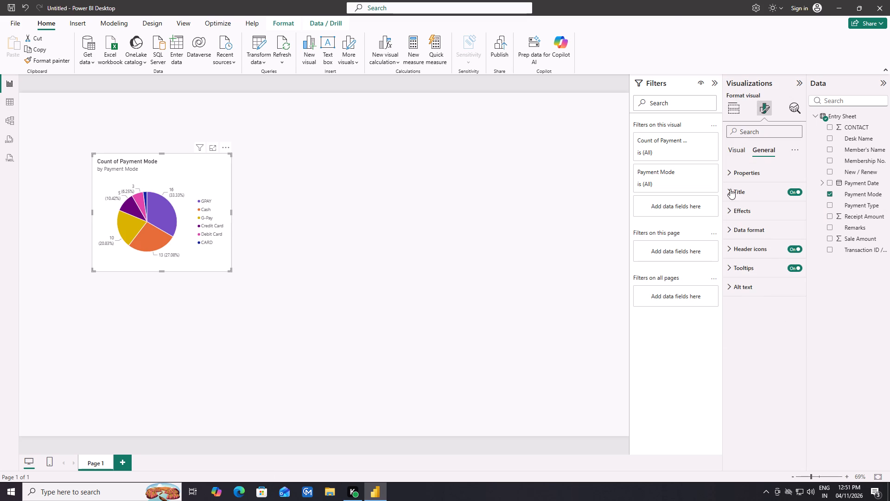
left_click(729, 189)
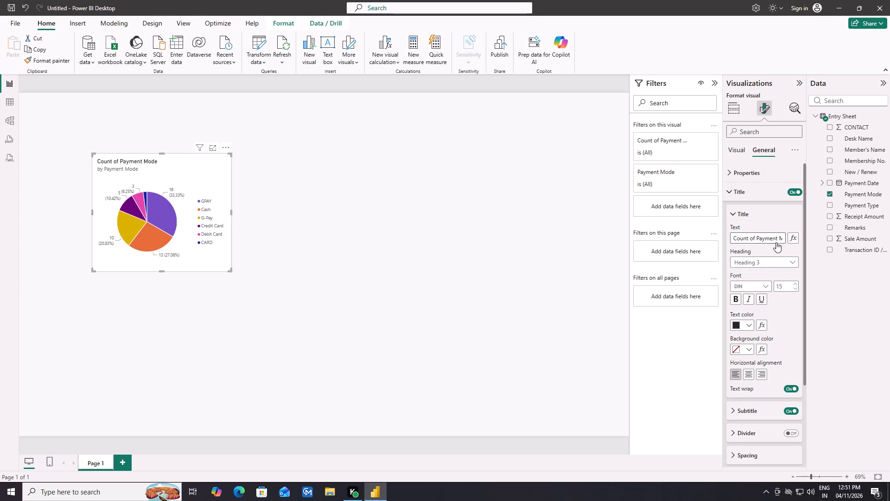
left_click(795, 283)
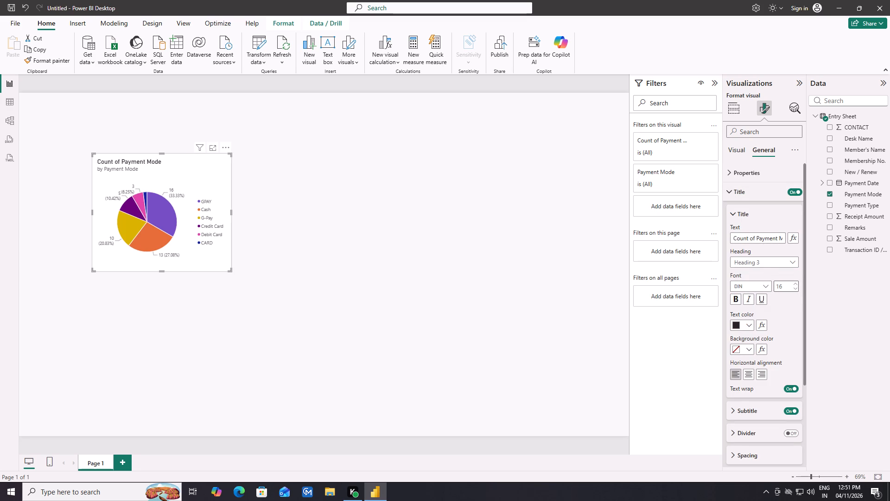
left_click(797, 283)
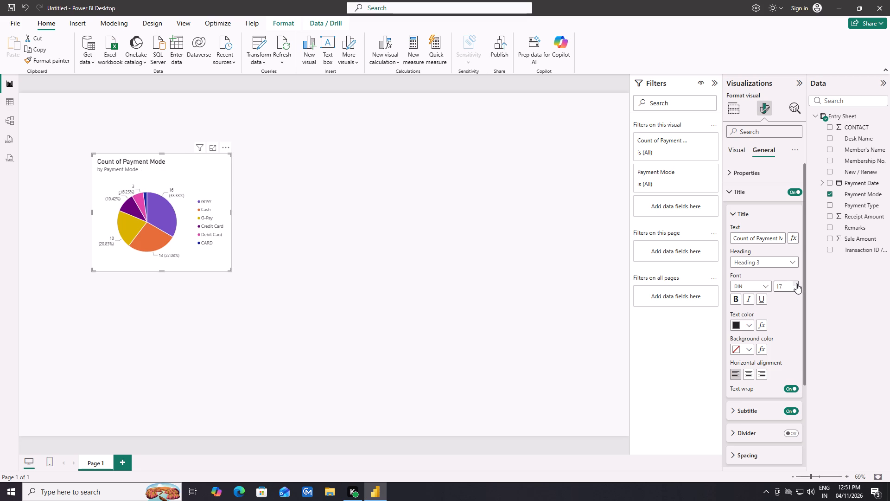
left_click(796, 283)
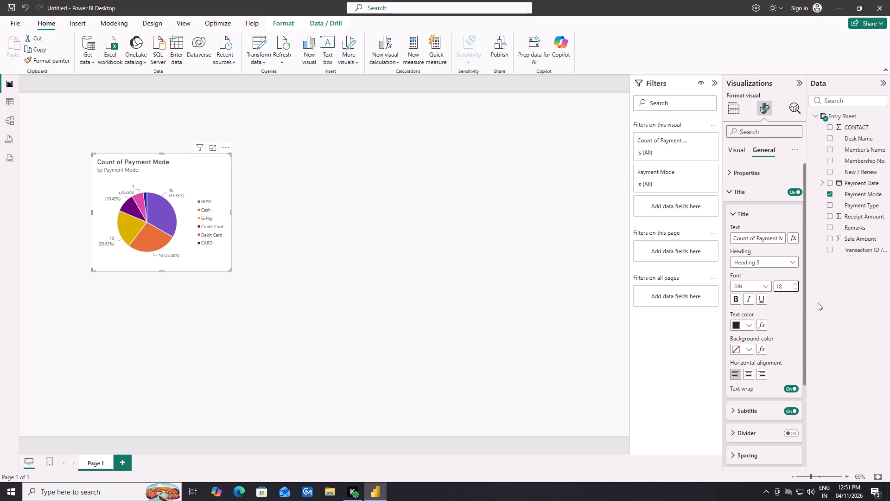
left_click(733, 191)
Turn on the shadow effect for the Payment Mode pie chart and open its detailed shadow settings.
left_click(731, 209)
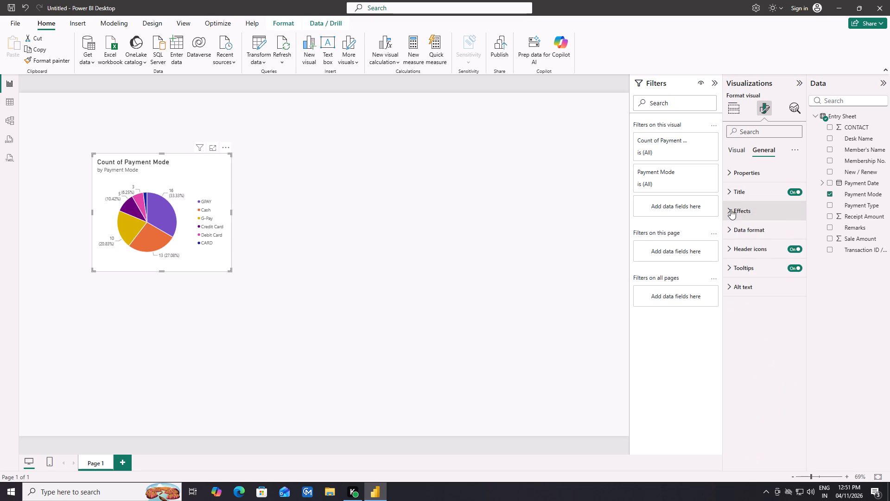
left_click(742, 257)
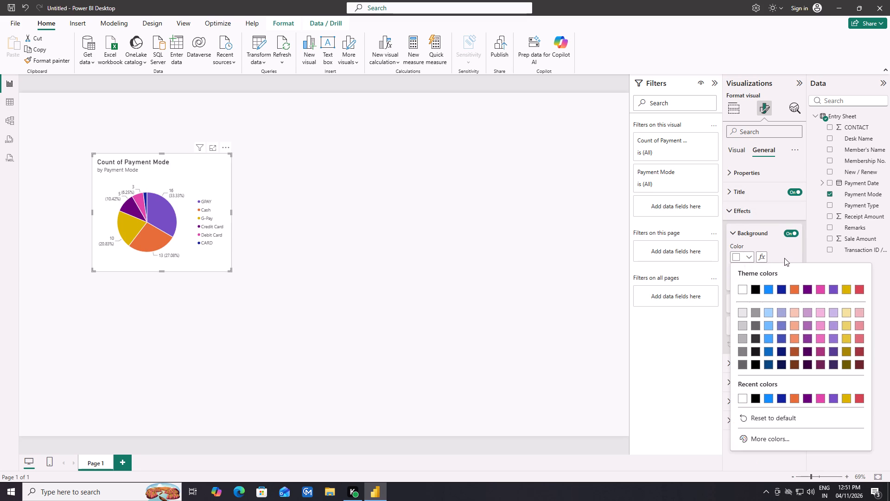
left_click(749, 255)
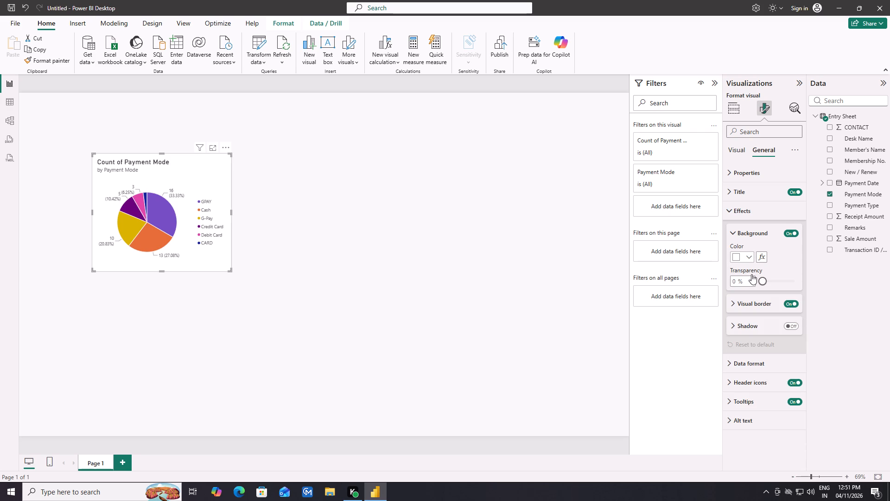
left_click(793, 327)
double_click(731, 326)
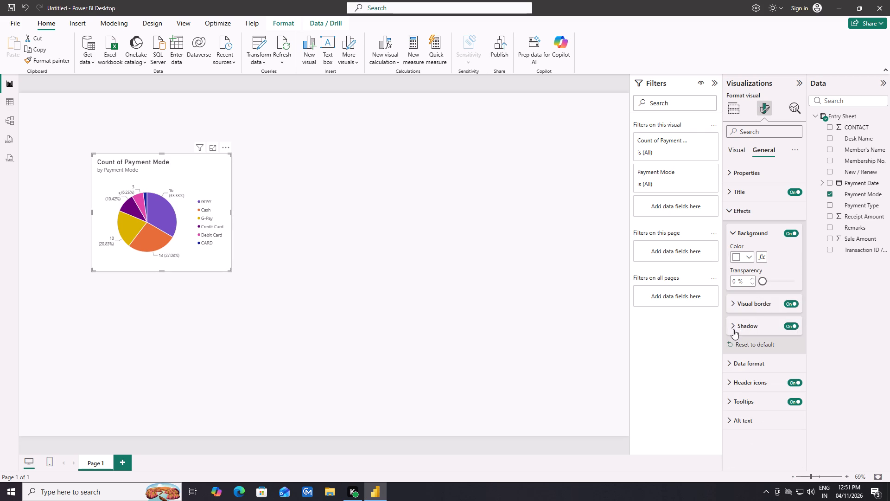
double_click(733, 329)
left_click(736, 334)
left_click(735, 326)
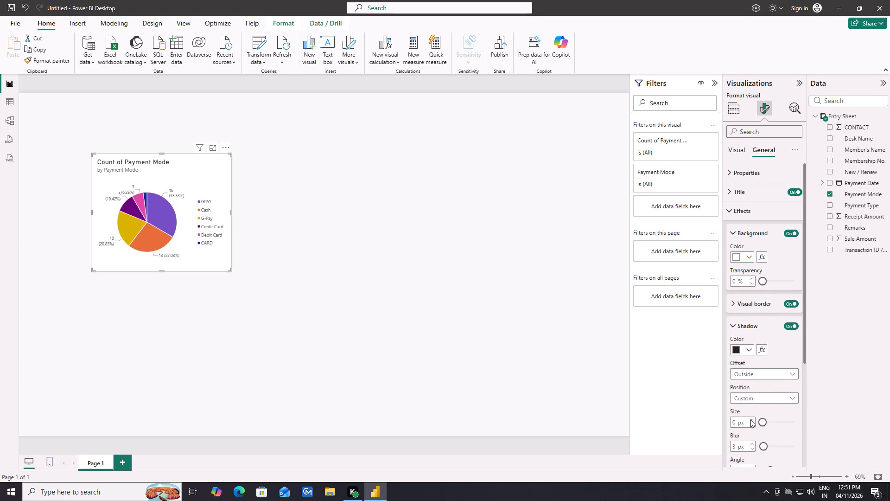
scroll(753, 431, "down", 2)
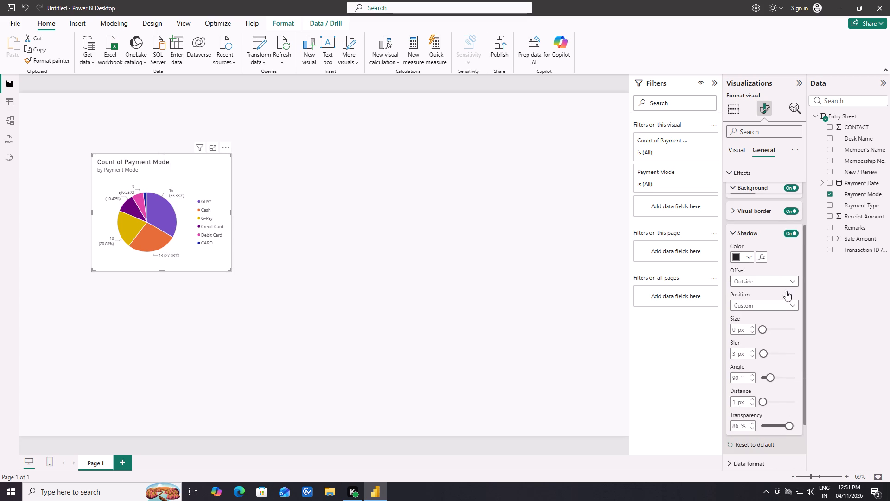
double_click(499, 308)
double_click(357, 300)
left_click(415, 287)
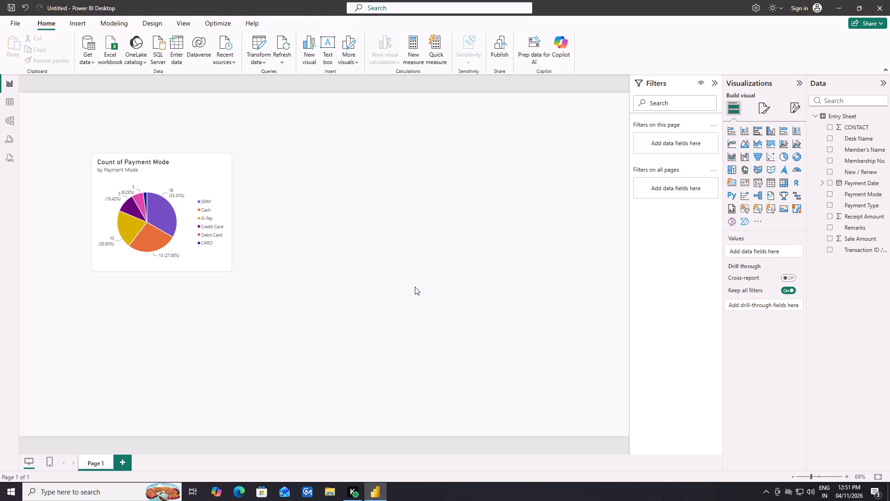
Set the pie chart's shadow colour to black and choose Outside as the shadow offset.
left_click(195, 170)
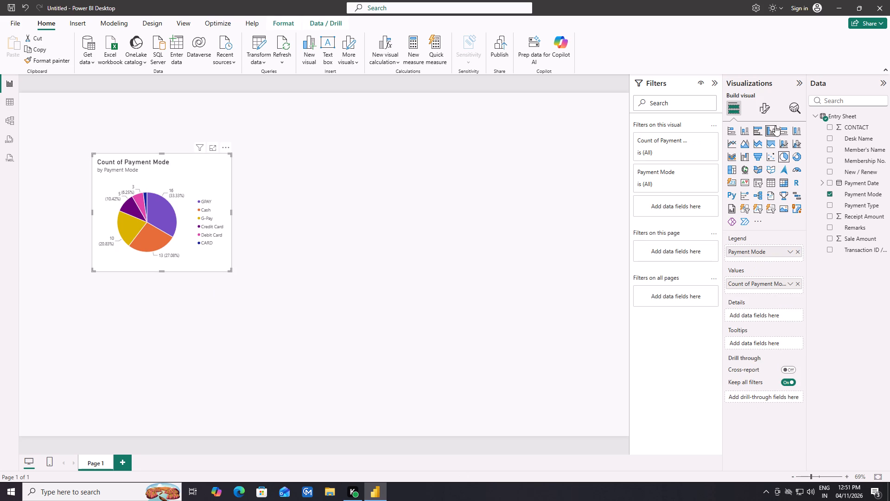
left_click(770, 111)
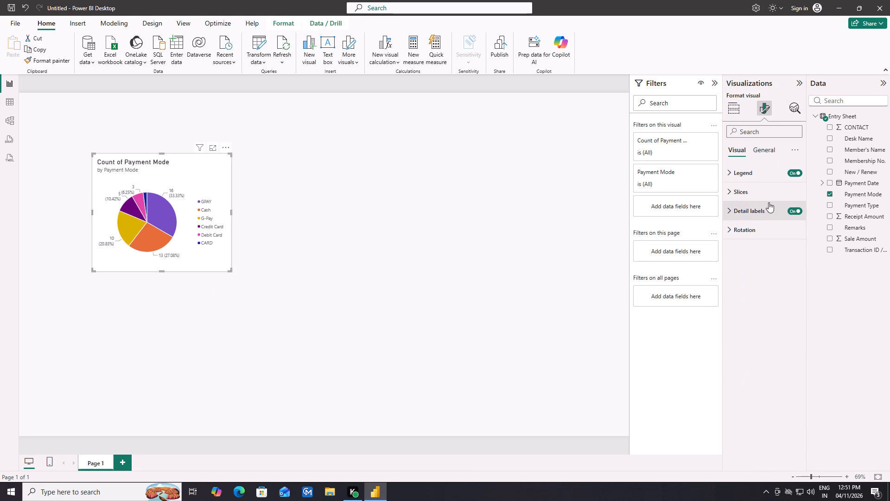
double_click(758, 150)
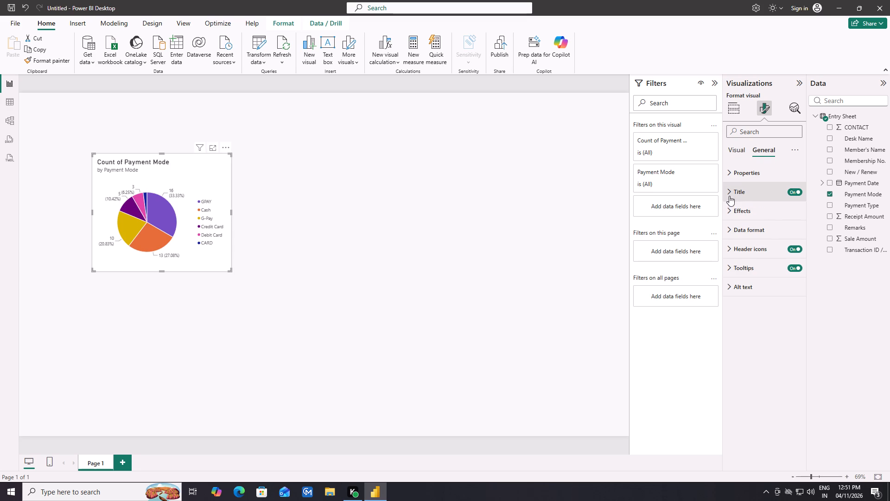
left_click(728, 209)
scroll(742, 366, "down", 5)
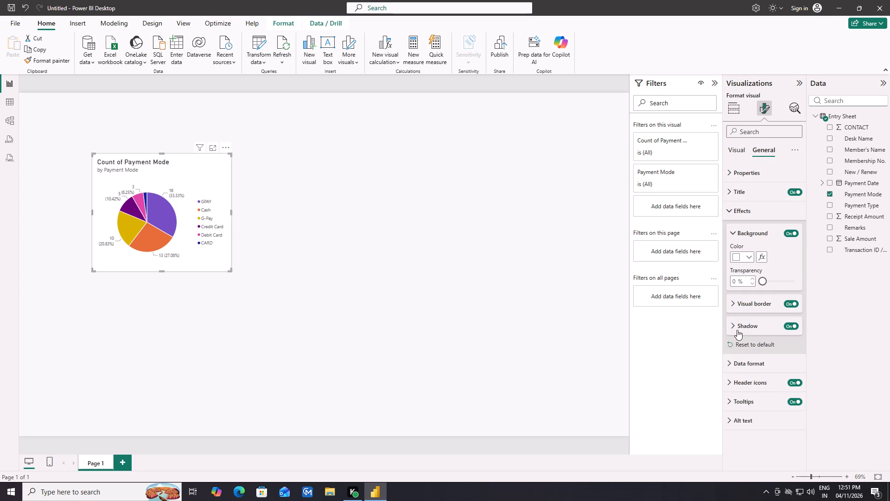
left_click(733, 323)
scroll(766, 368, "down", 1)
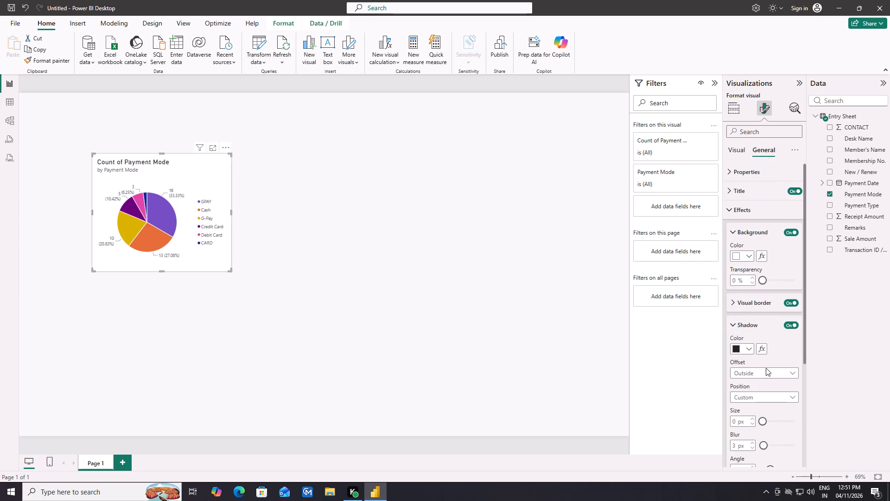
scroll(766, 368, "down", 1)
scroll(781, 408, "down", 2)
scroll(781, 408, "up", 2)
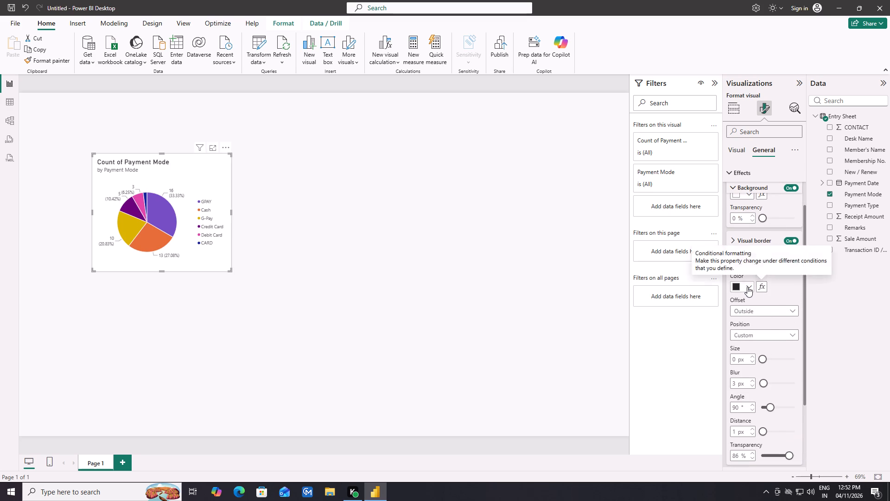
left_click(747, 287)
left_click(754, 319)
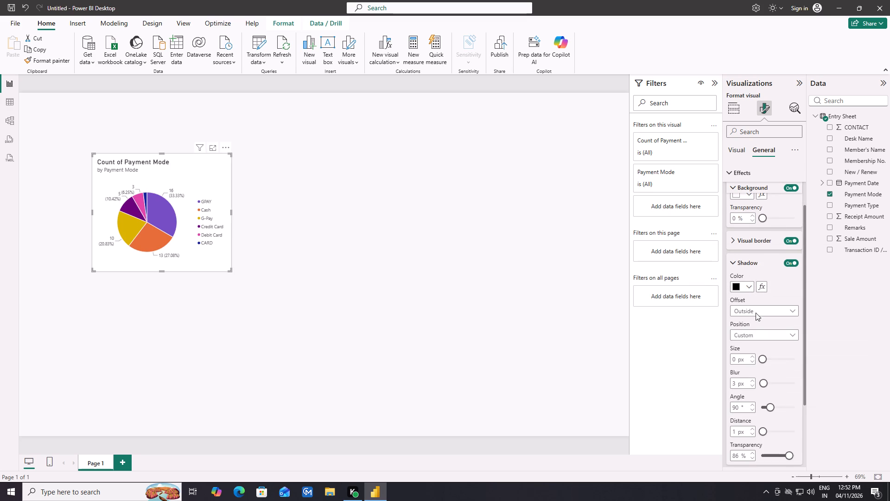
left_click(765, 311)
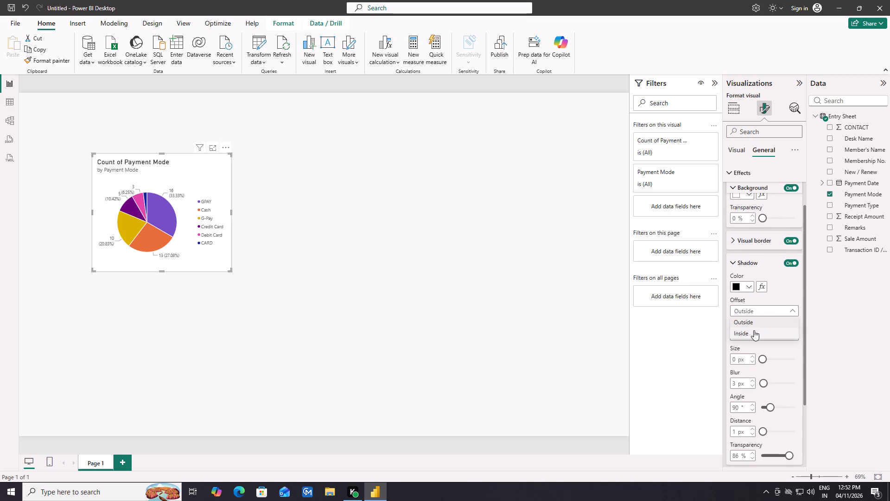
left_click(753, 322)
scroll(766, 355, "down", 1)
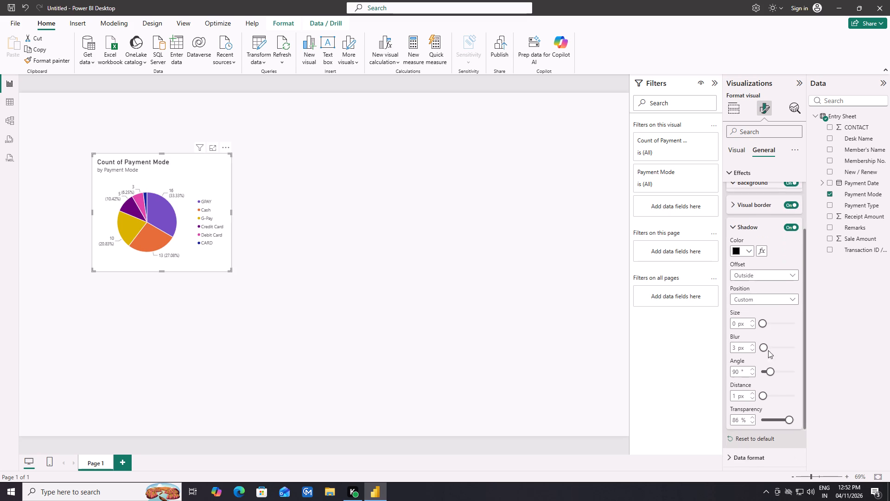
Set the angle of the pie chart's shadow to 102°.
scroll(774, 325, "down", 2)
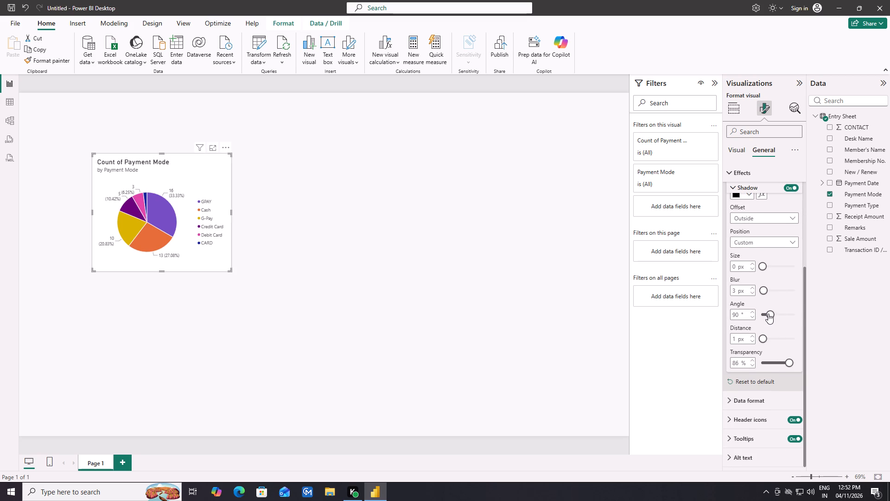
left_click_drag(769, 314, 820, 322)
left_click_drag(820, 322, 771, 322)
Examine the pie chart's Data format and Header icons settings, then deselect the chart.
scroll(769, 352, "down", 2)
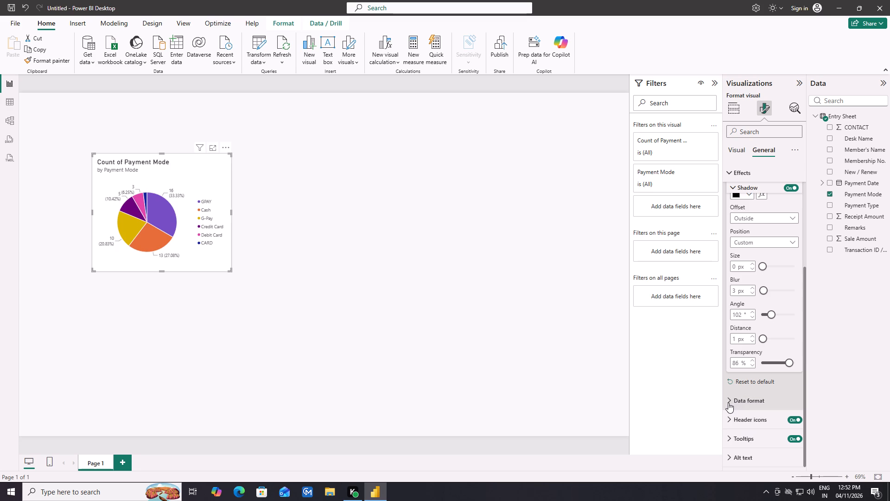
left_click(728, 402)
scroll(735, 396, "down", 4)
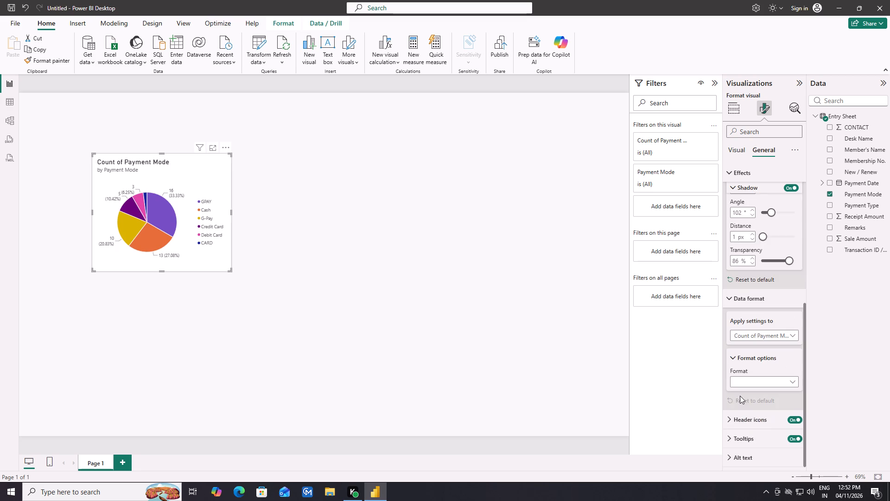
left_click(730, 413)
scroll(735, 412, "down", 5)
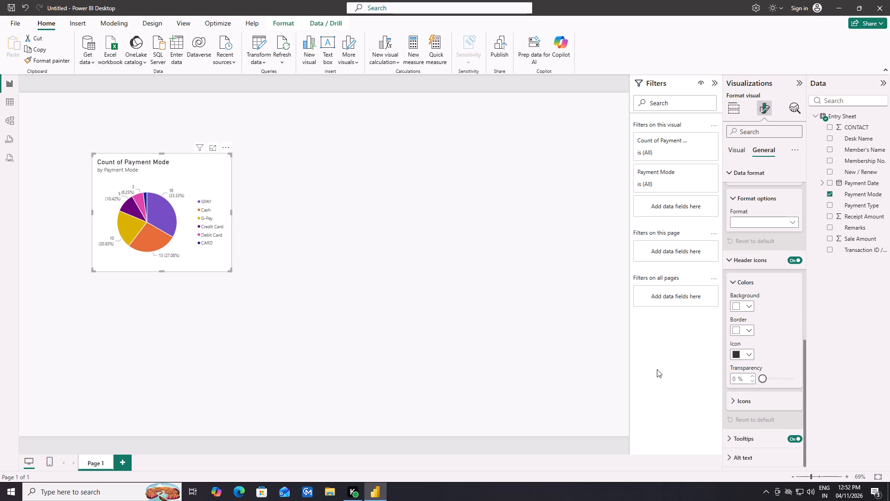
double_click(505, 337)
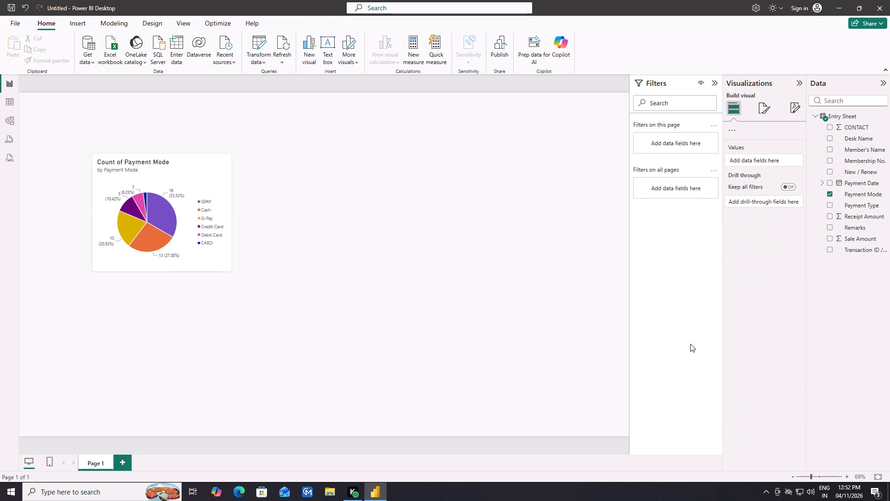
Move the Payment Mode pie chart slightly lower on the report page and deselect it.
left_click(253, 266)
left_click_drag(201, 182, 201, 199)
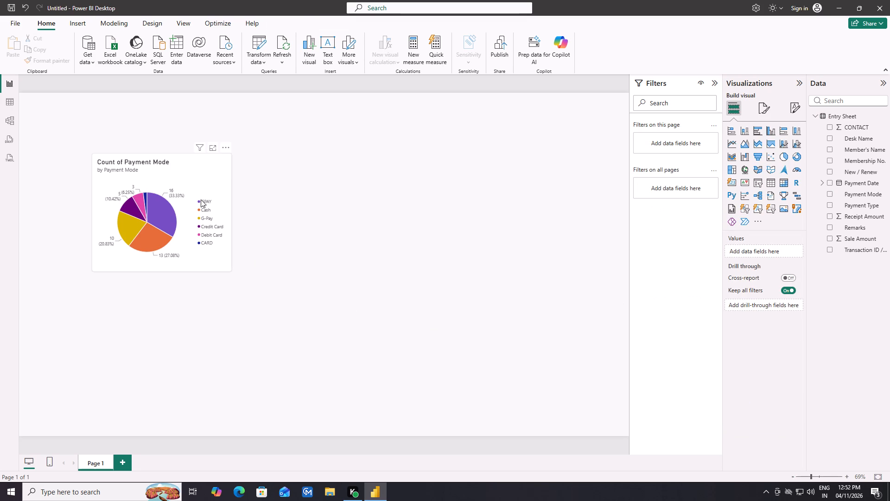
left_click_drag(201, 199, 201, 204)
left_click(425, 335)
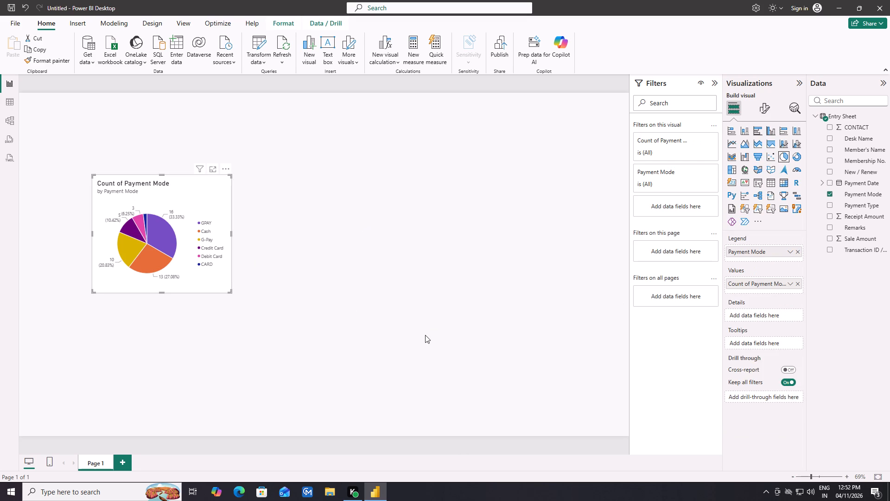
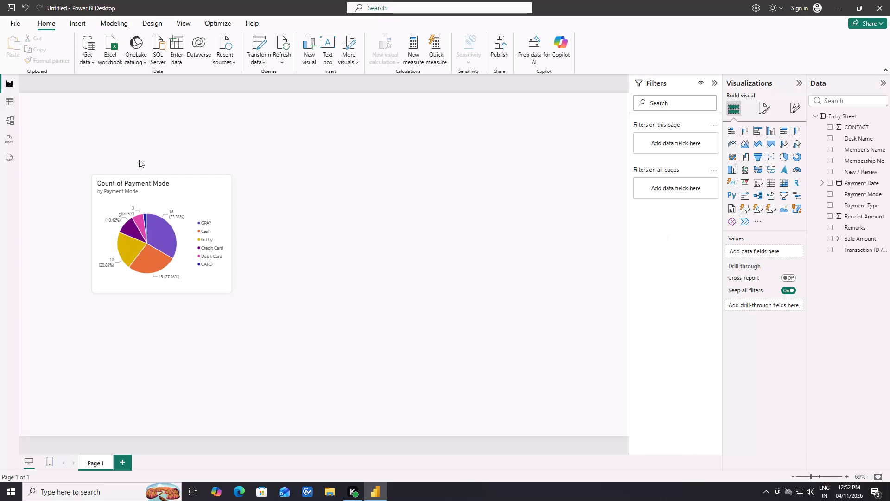
Move the Payment Mode pie chart into the upper-left corner of the report page.
left_click_drag(167, 195, 95, 130)
left_click_drag(95, 130, 67, 113)
double_click(165, 193)
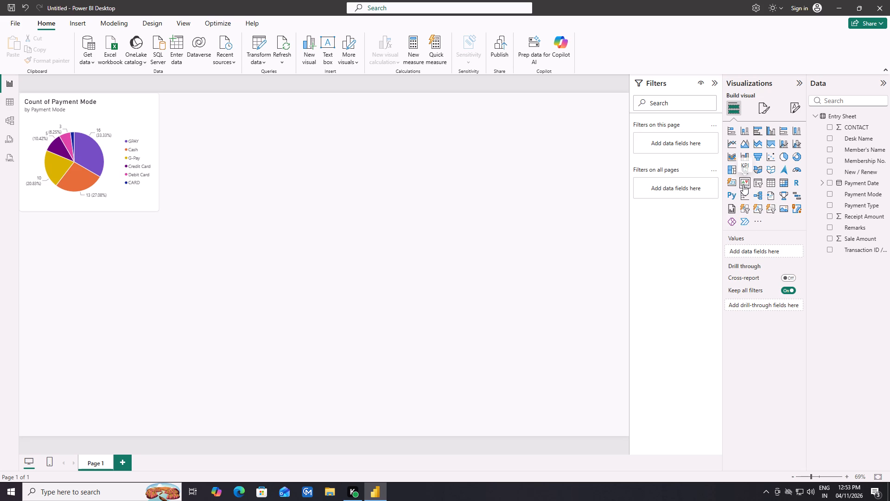
Add a Card visual near the centre of the report page and use Desk Name as its value.
left_click(743, 185)
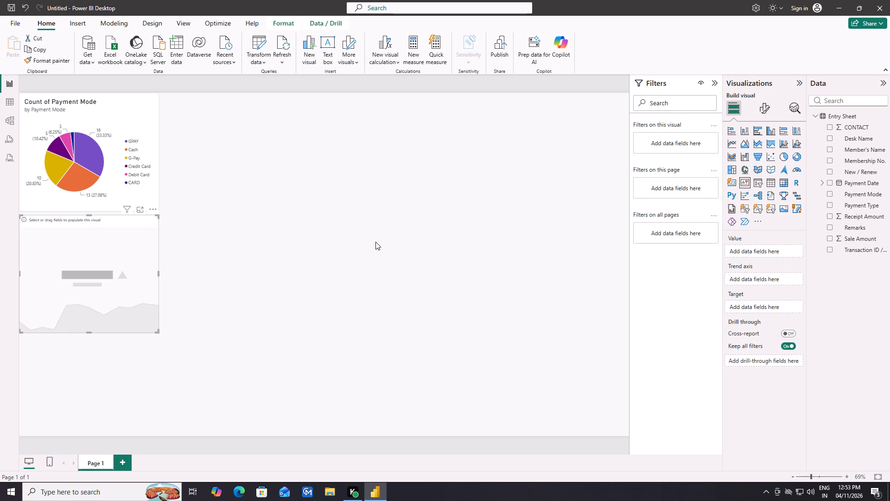
left_click(731, 185)
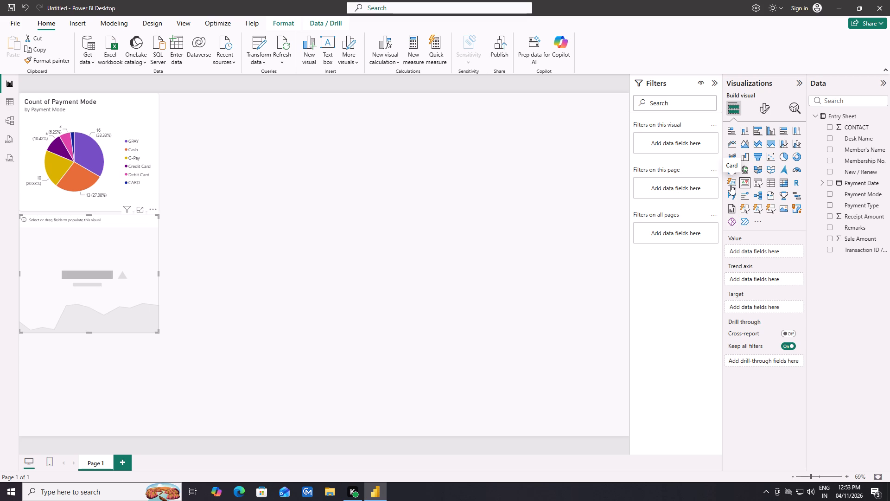
left_click(731, 185)
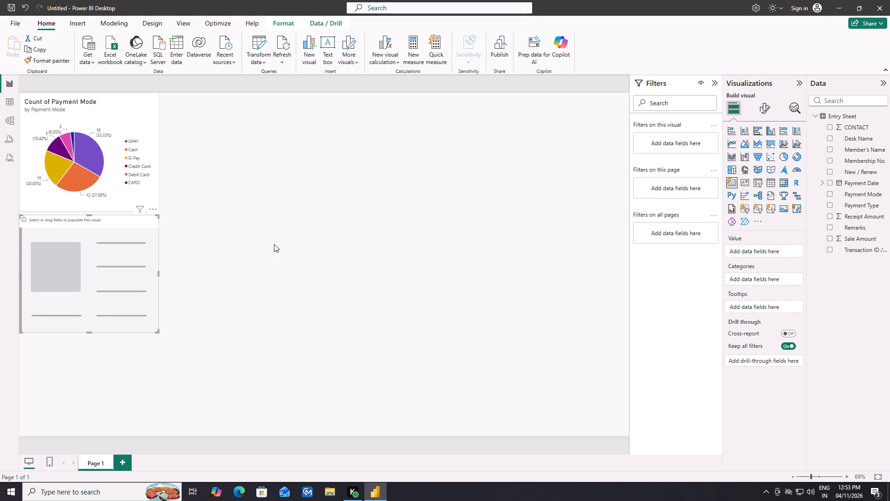
left_click_drag(123, 217, 370, 163)
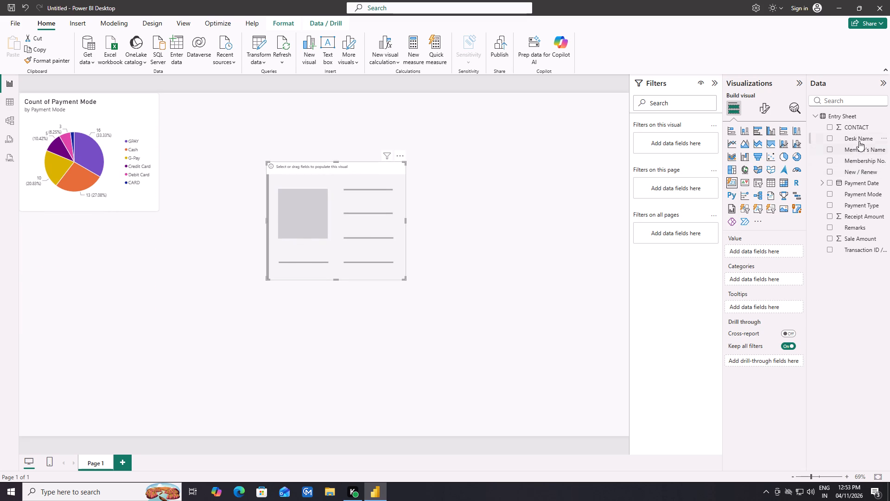
left_click_drag(860, 137, 755, 247)
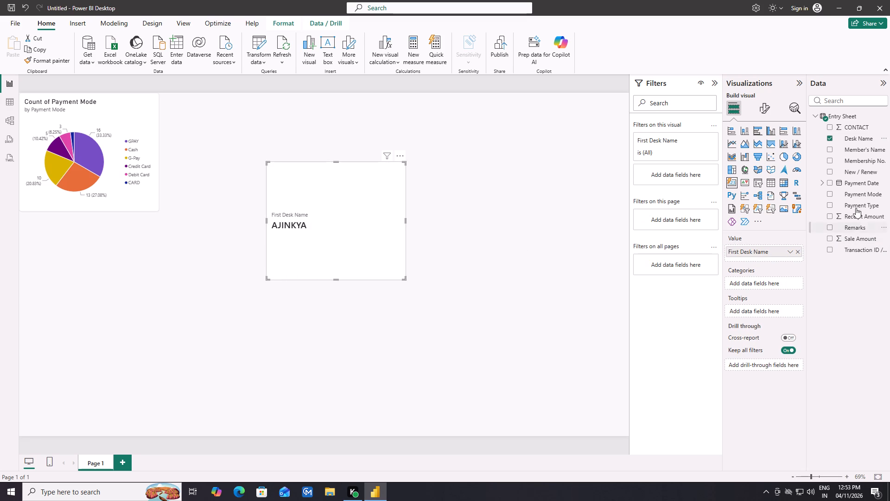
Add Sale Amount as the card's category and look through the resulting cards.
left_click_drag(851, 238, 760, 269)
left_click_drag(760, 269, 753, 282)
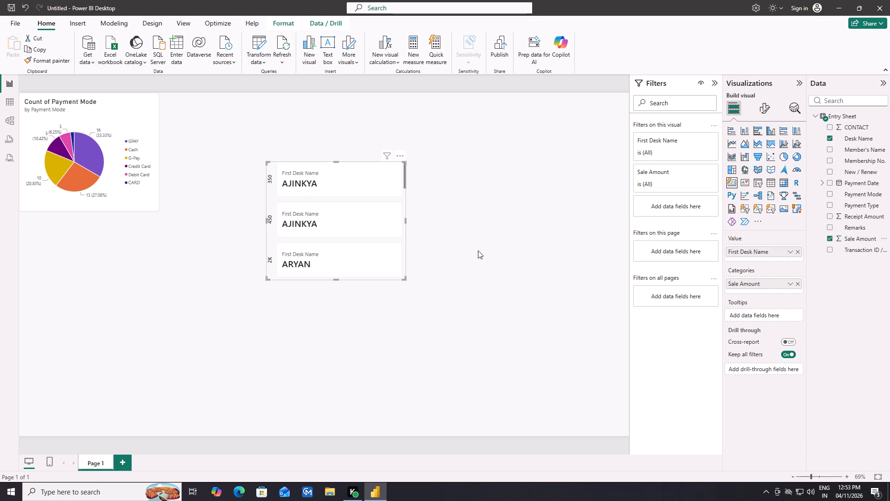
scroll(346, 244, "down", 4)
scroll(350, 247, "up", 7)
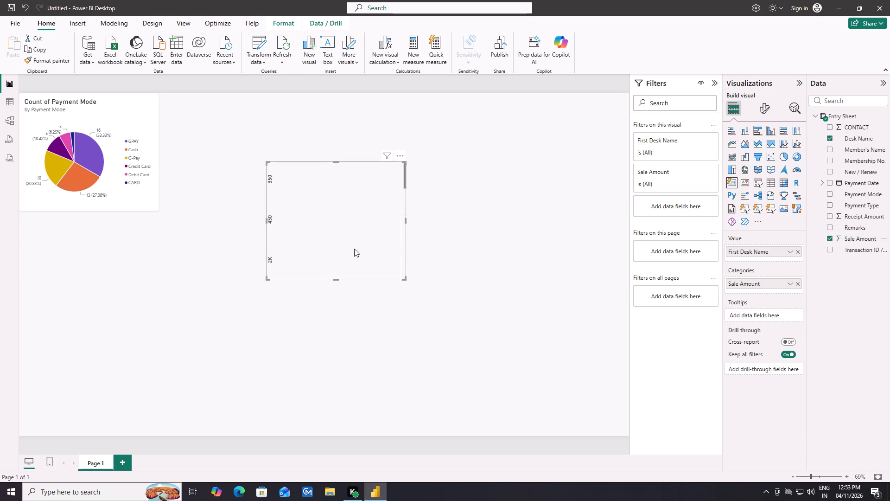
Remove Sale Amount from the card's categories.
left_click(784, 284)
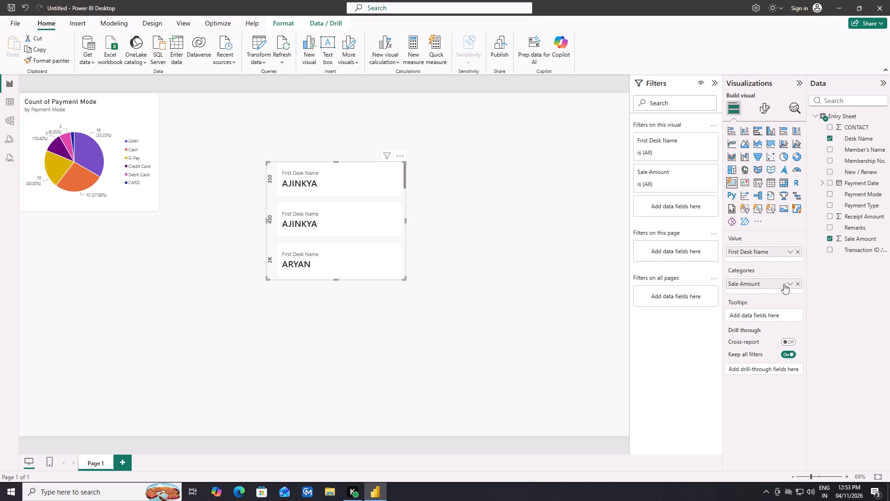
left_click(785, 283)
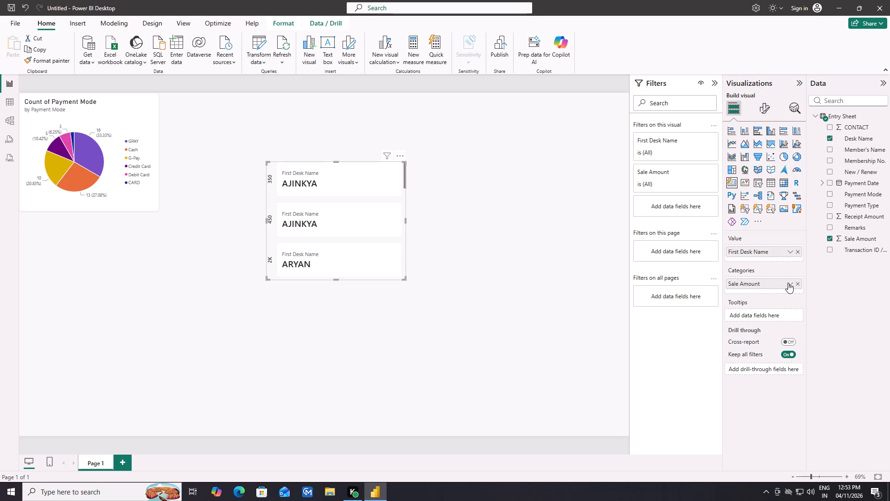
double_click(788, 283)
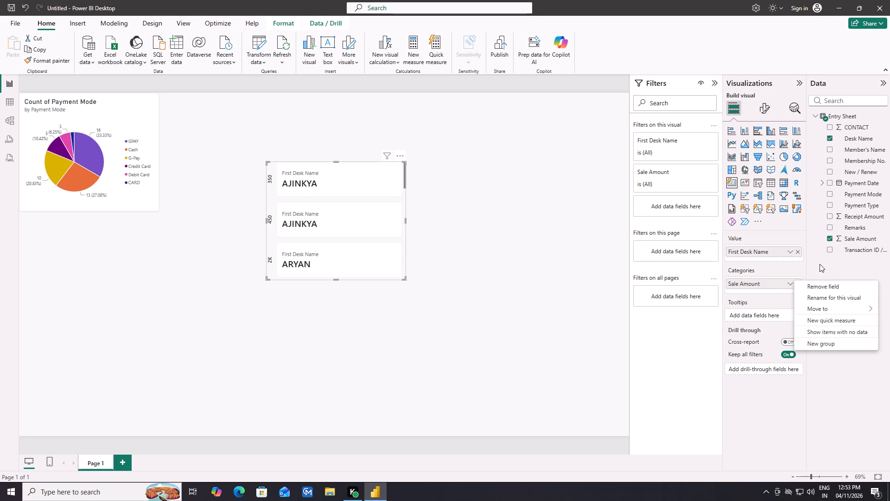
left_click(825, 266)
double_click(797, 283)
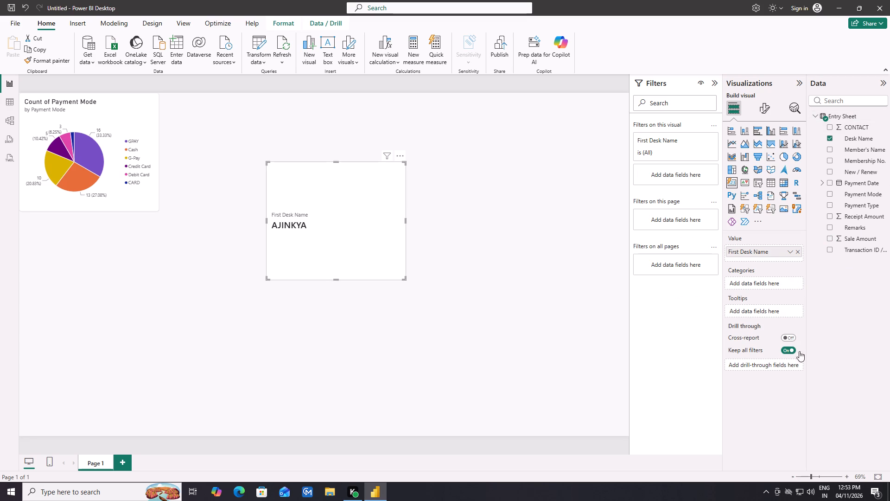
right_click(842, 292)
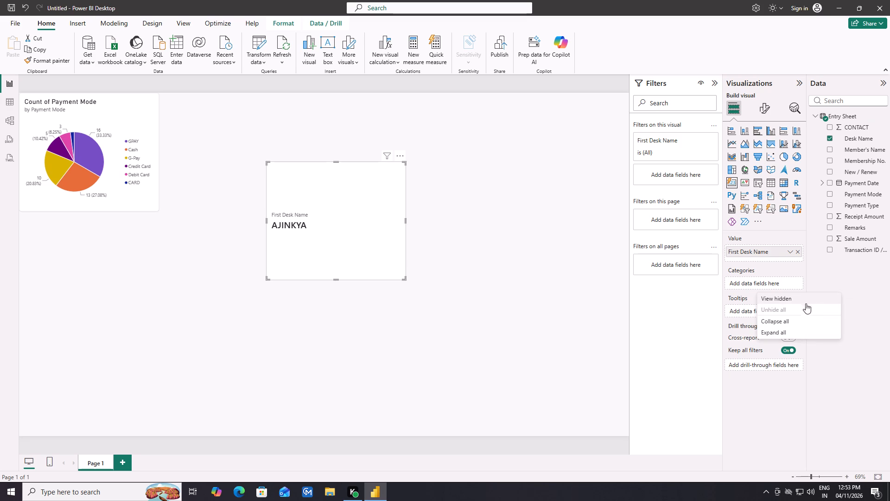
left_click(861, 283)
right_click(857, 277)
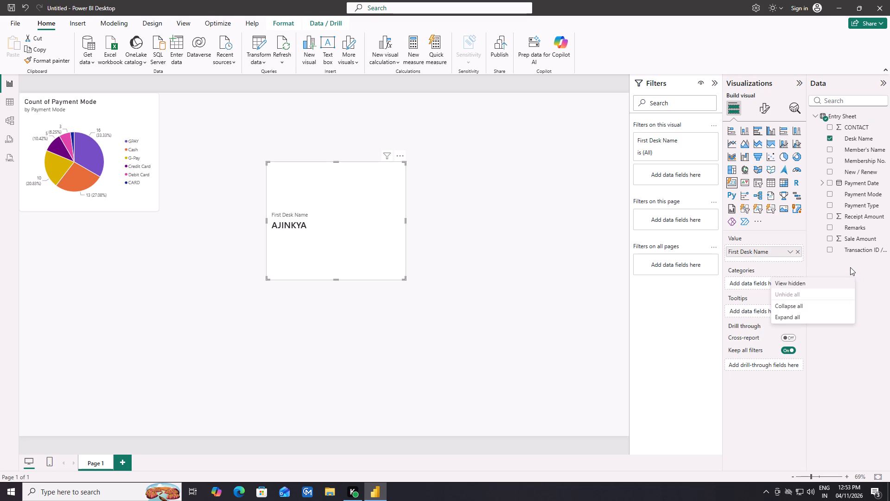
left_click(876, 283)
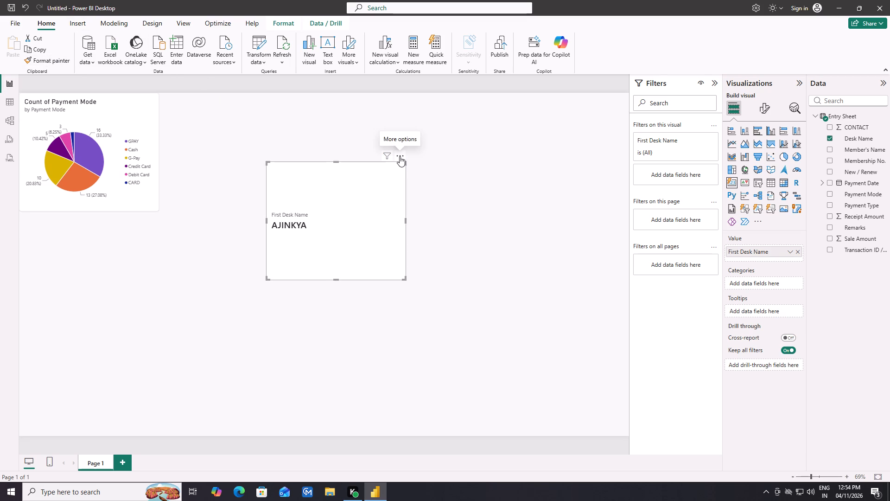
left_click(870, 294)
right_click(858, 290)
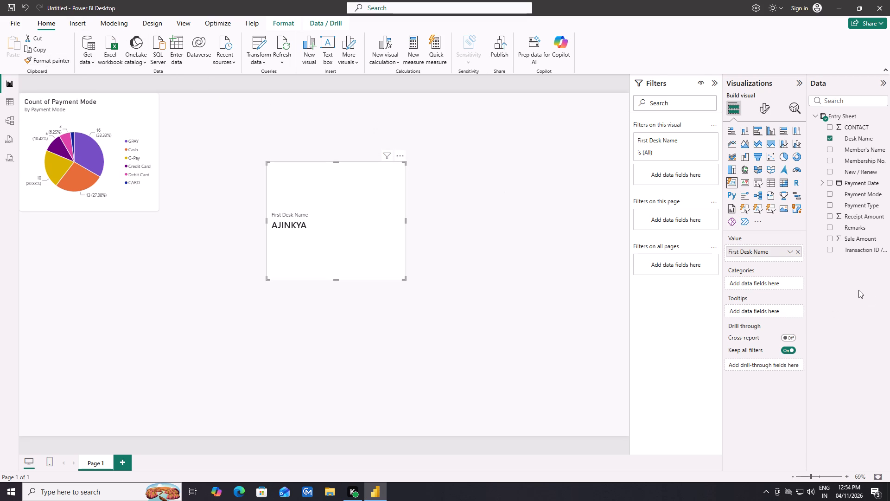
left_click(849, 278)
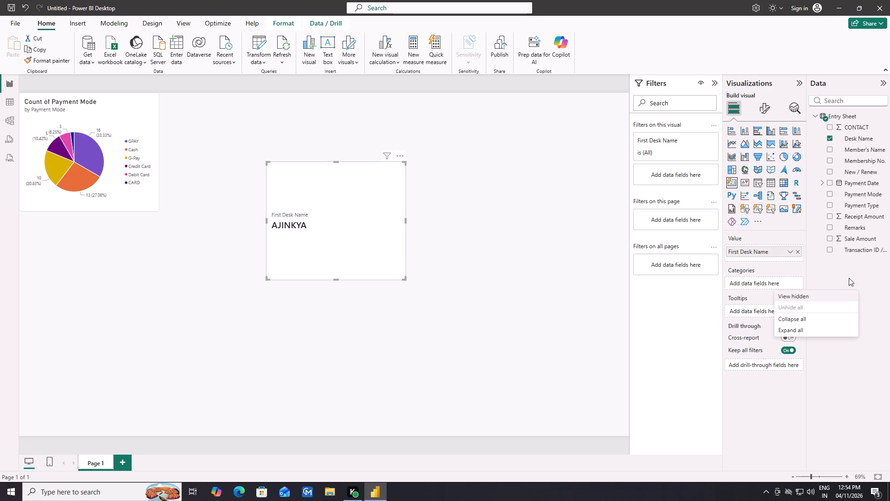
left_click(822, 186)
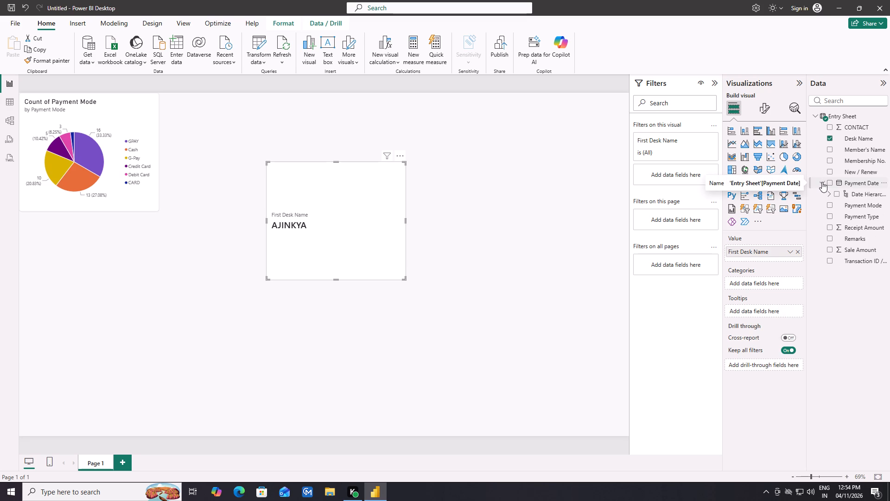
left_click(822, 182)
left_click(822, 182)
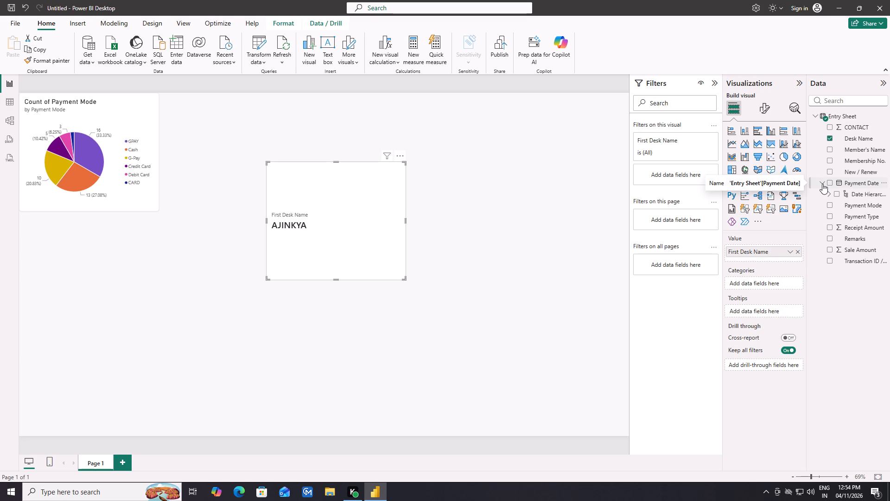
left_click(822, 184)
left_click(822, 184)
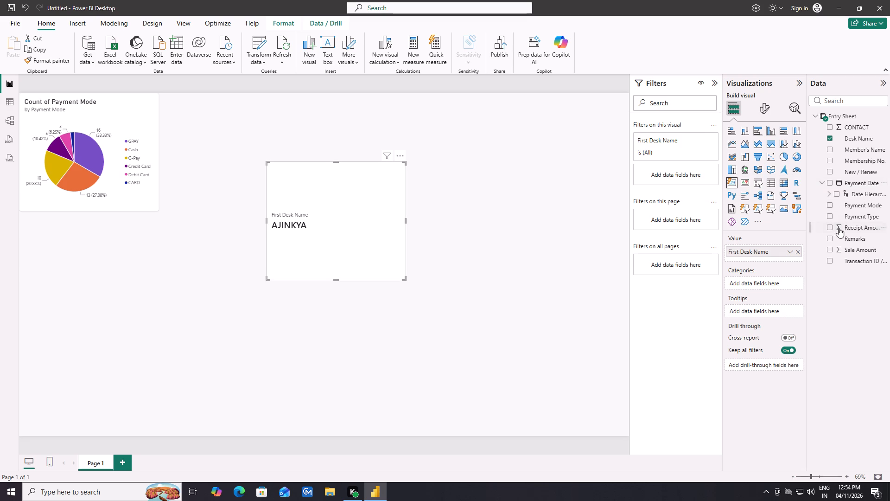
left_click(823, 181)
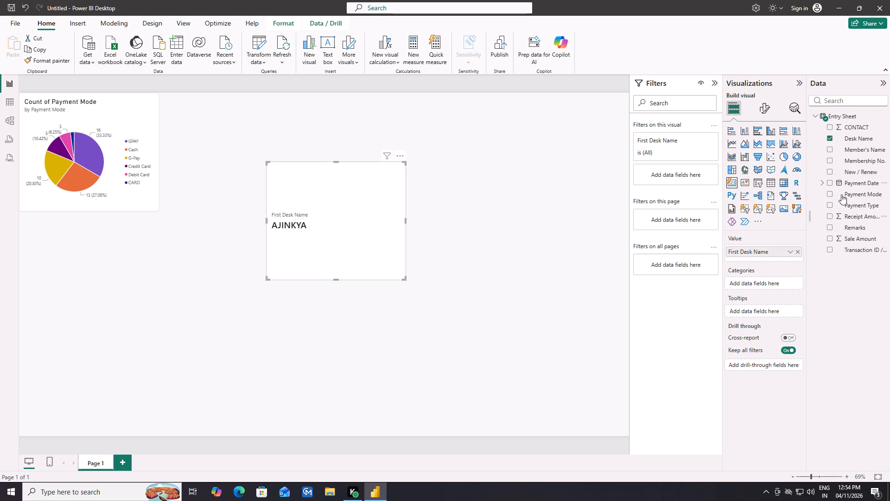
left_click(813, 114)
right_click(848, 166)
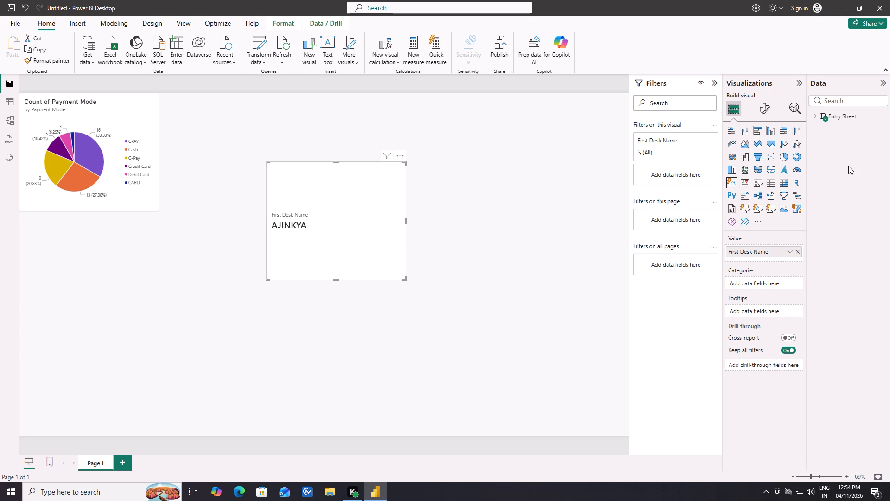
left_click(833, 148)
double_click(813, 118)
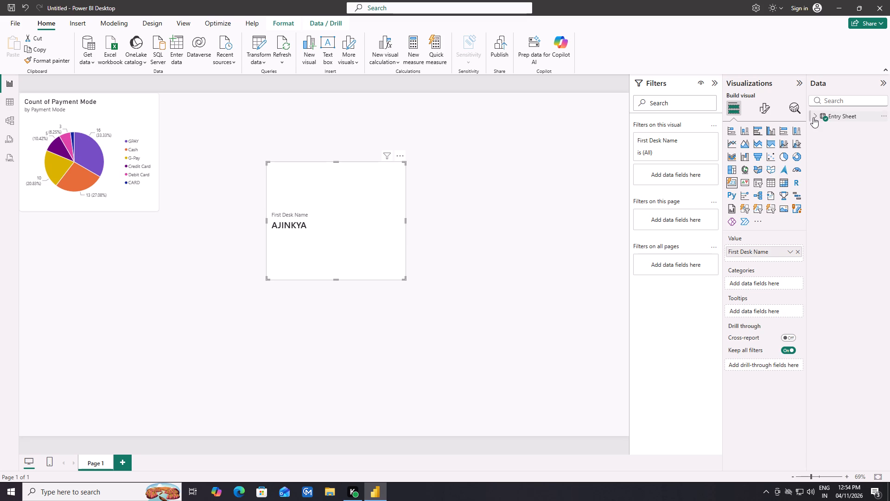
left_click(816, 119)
Start a new measure in the Entry Sheet table.
left_click(886, 116)
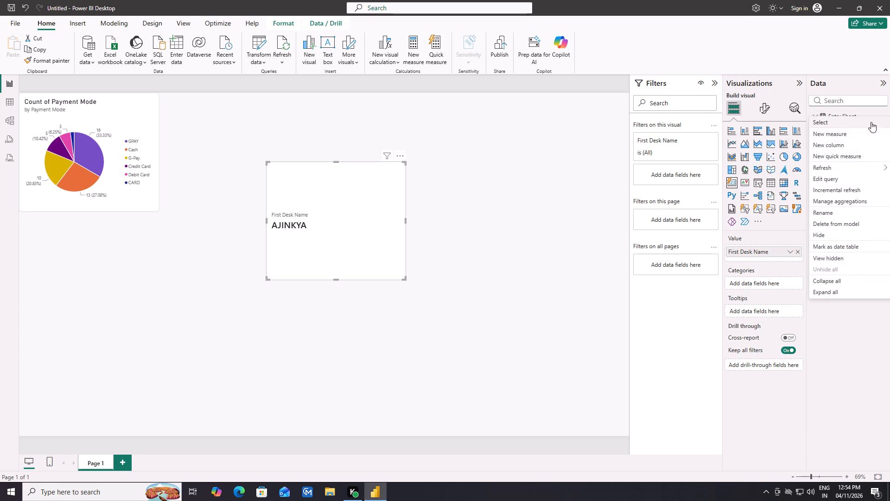
left_click(858, 128)
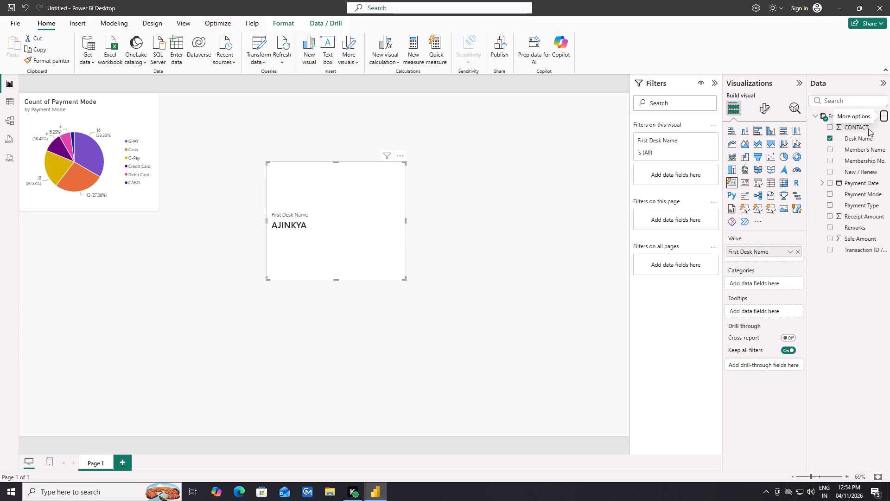
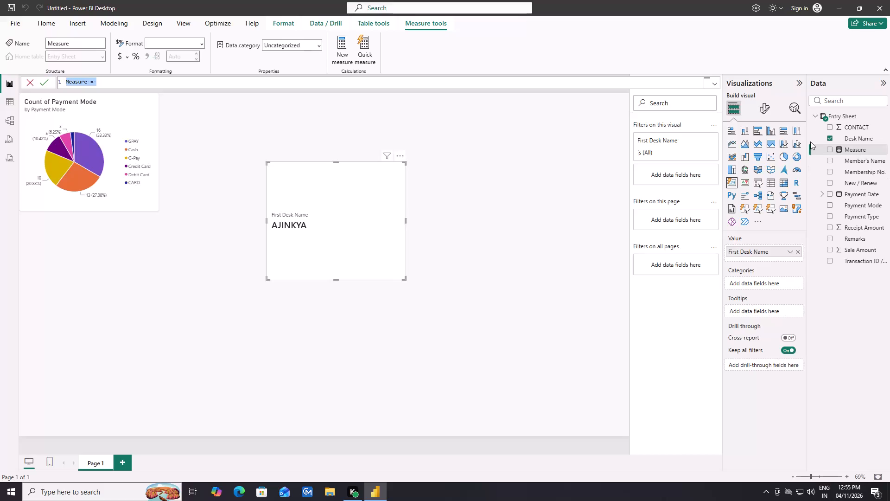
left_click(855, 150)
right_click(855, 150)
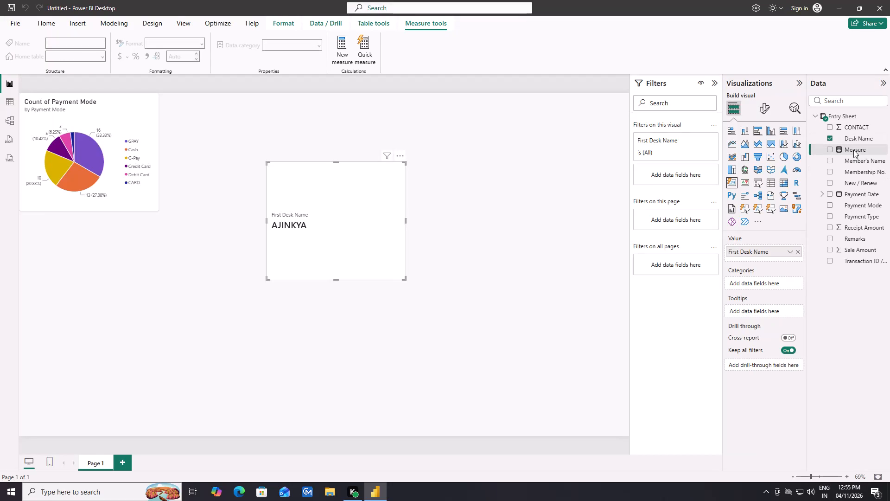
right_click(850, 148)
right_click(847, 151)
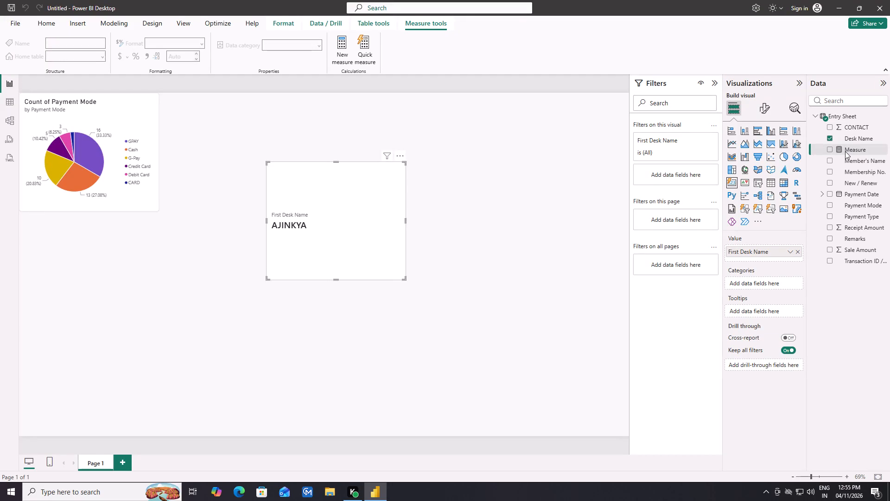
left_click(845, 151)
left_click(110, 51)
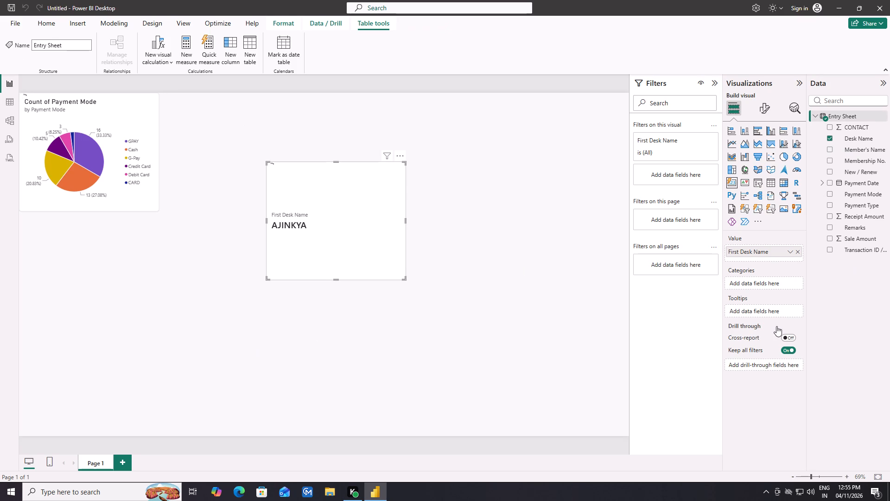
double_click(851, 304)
Start a new measure in the Entry Sheet table and name it ajinkya sales.
left_click(884, 114)
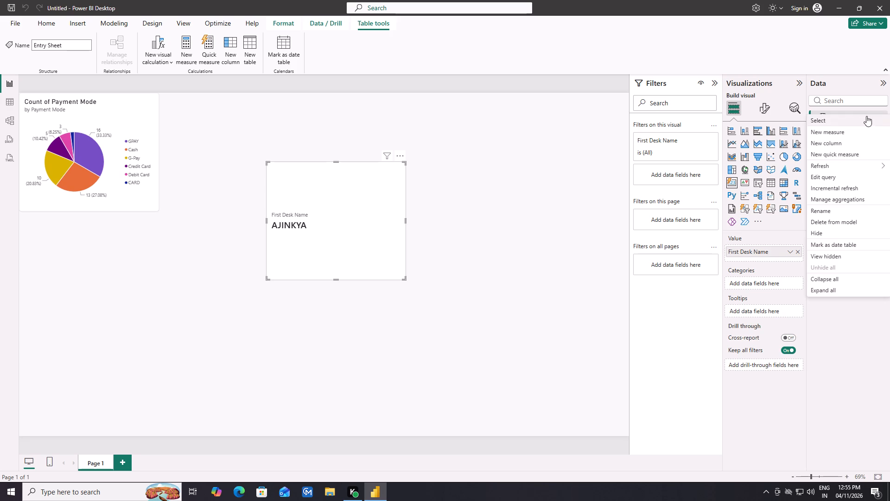
triple_click(838, 131)
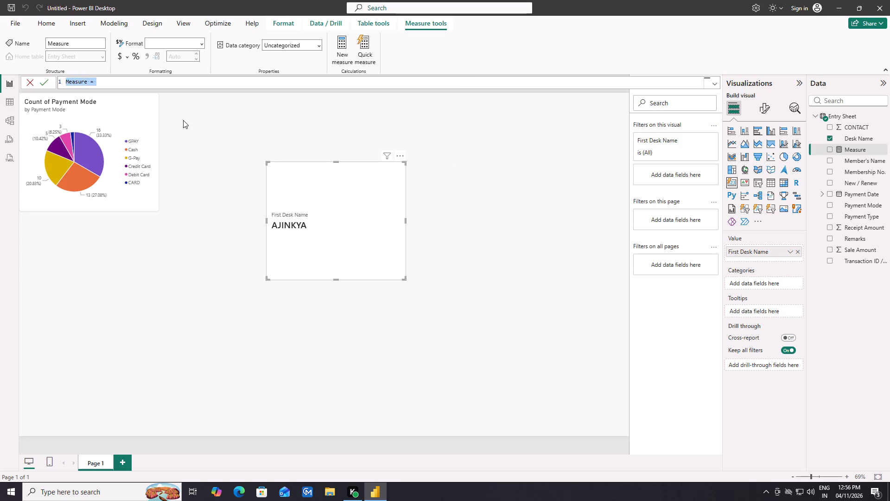
key("Left")
key("Left")
key("Right")
key("Right")
key("Right")
key("Right")
key("Right")
key("Right")
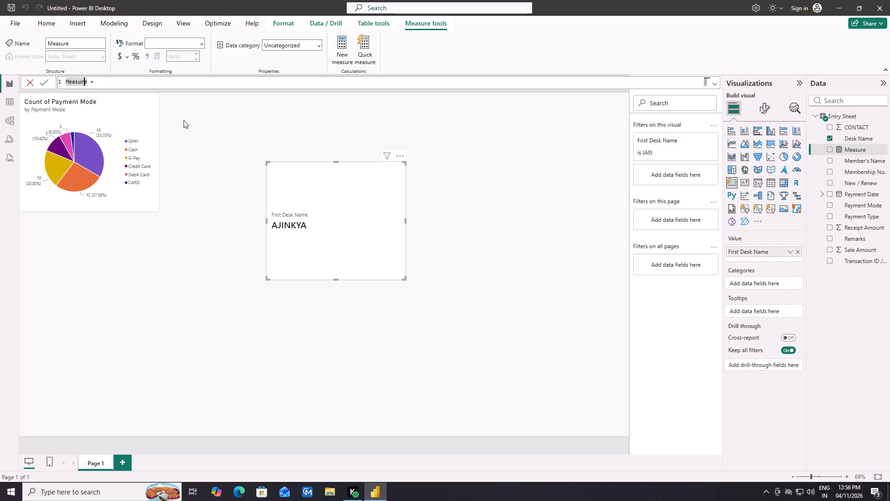
key("Right")
key("Right")
key("Left")
key("BackSpace")
key("BackSpace")
key("BackSpace")
key("BackSpace")
key("BackSpace")
key("BackSpace")
key("BackSpace")
key("BackSpace")
key("BackSpace")
key("BackSpace")
key("BackSpace")
key("BackSpace")
key("BackSpace")
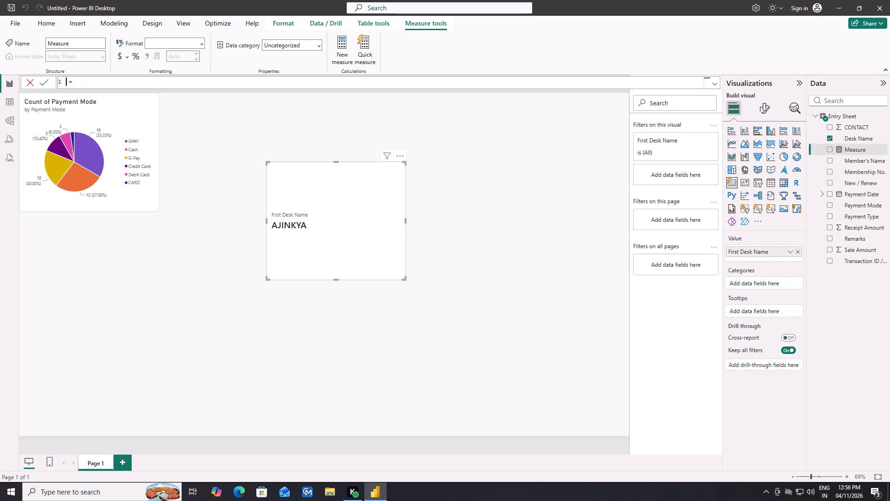
type("ajinkya sales")
key("Right")
key("Right")
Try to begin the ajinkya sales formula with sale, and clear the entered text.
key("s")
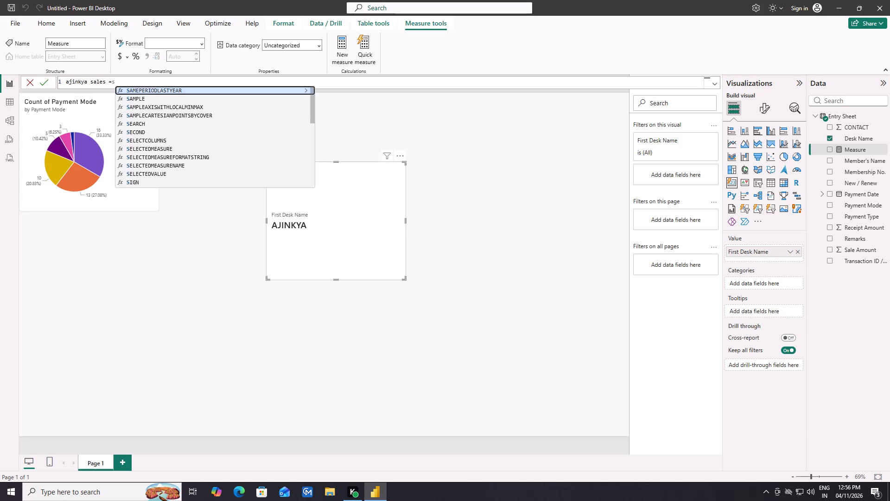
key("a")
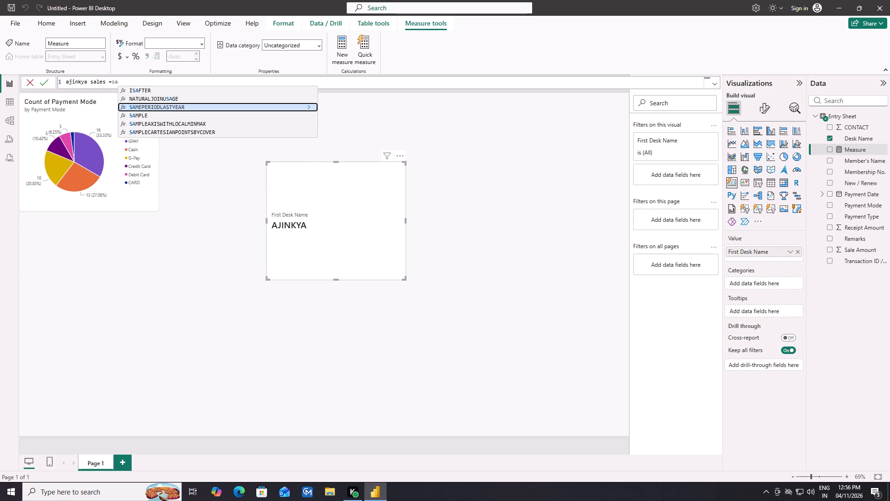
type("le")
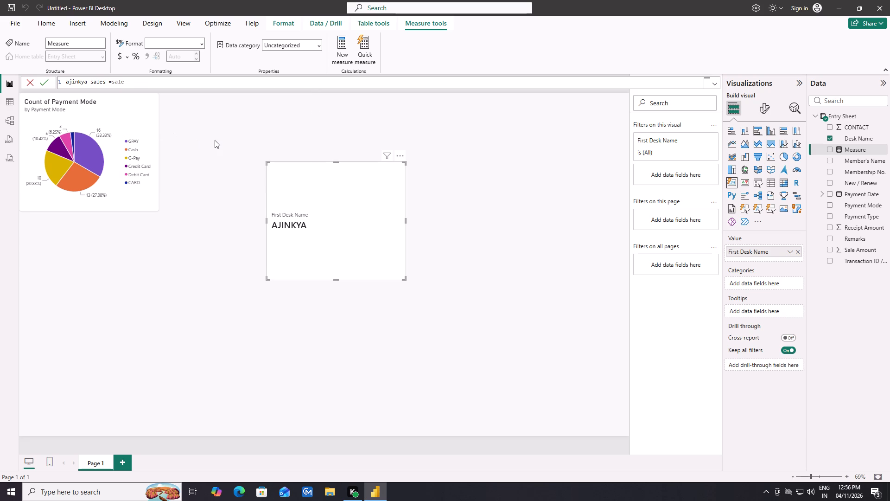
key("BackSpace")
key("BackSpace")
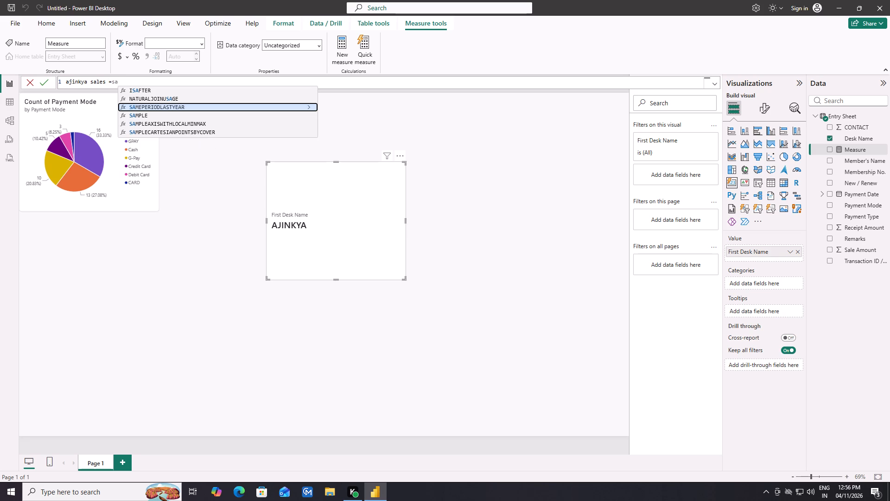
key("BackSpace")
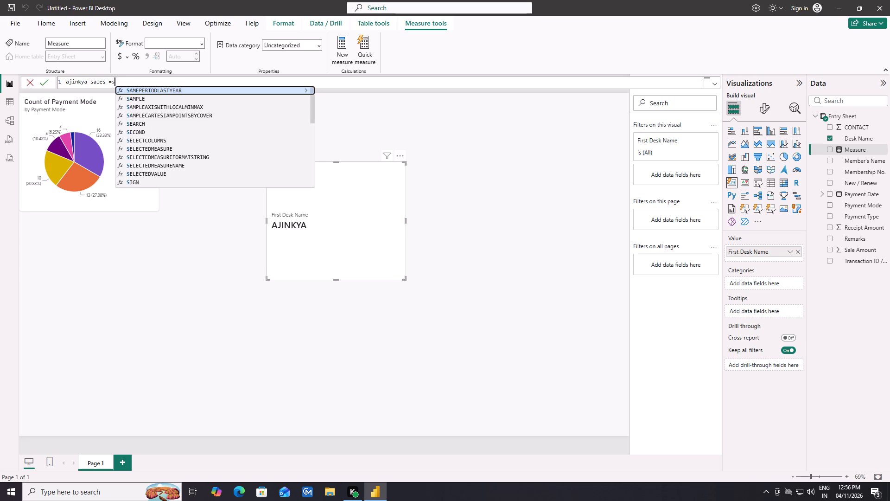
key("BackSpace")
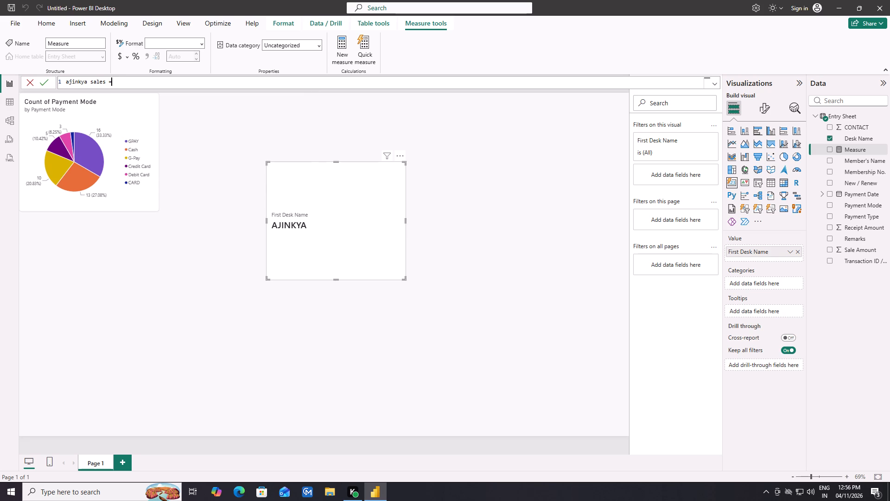
Try to bring the Sale Amount field into the ajinkya sales formula, committing the measure with its formula still empty.
left_click(861, 250)
left_click(862, 250)
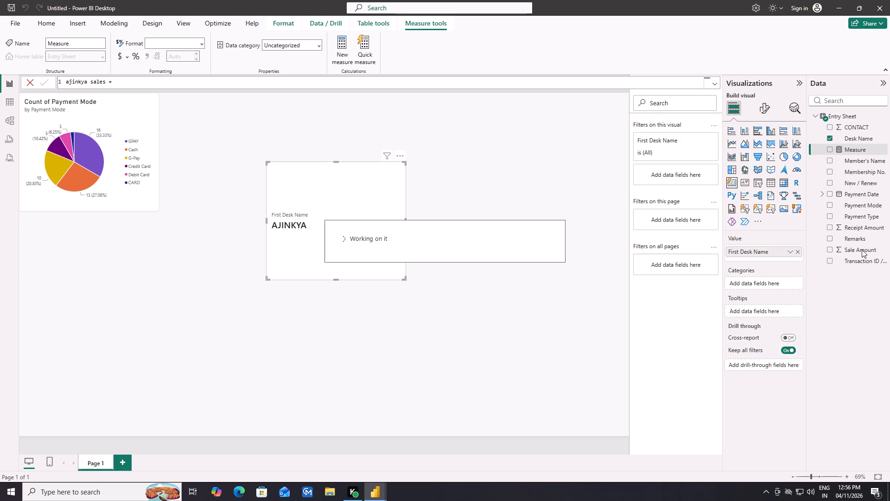
double_click(855, 249)
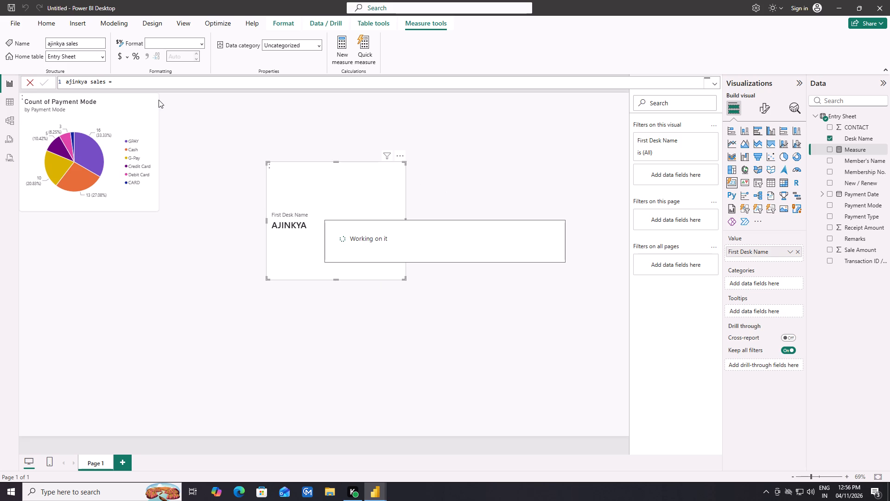
left_click(861, 250)
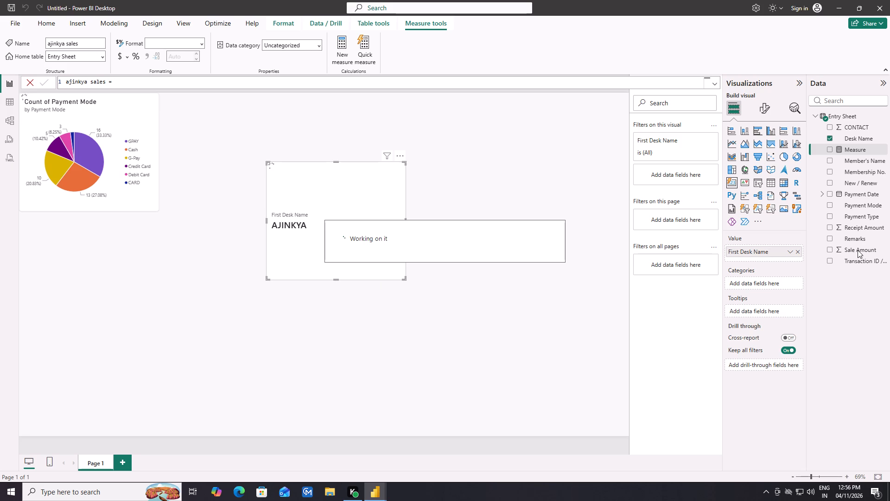
left_click(854, 250)
left_click(832, 252)
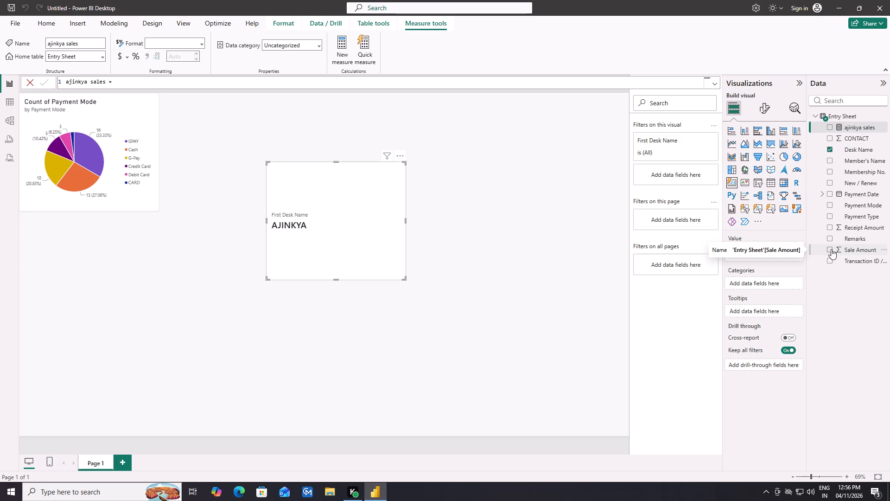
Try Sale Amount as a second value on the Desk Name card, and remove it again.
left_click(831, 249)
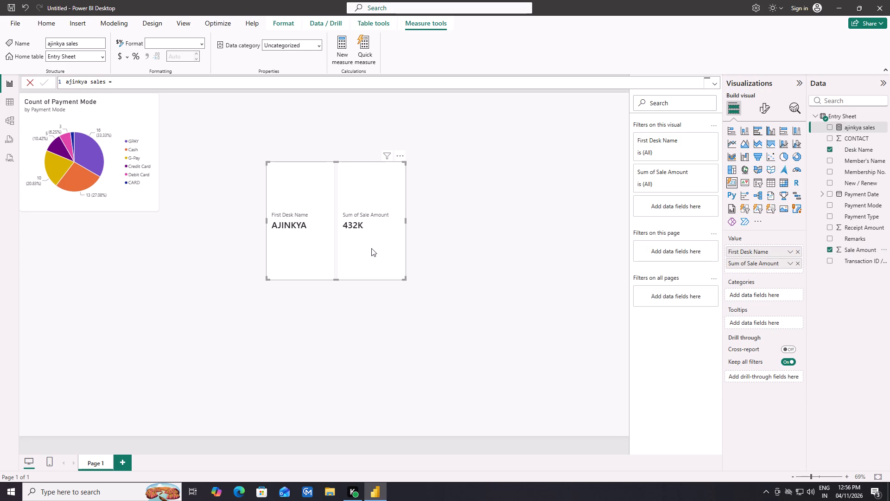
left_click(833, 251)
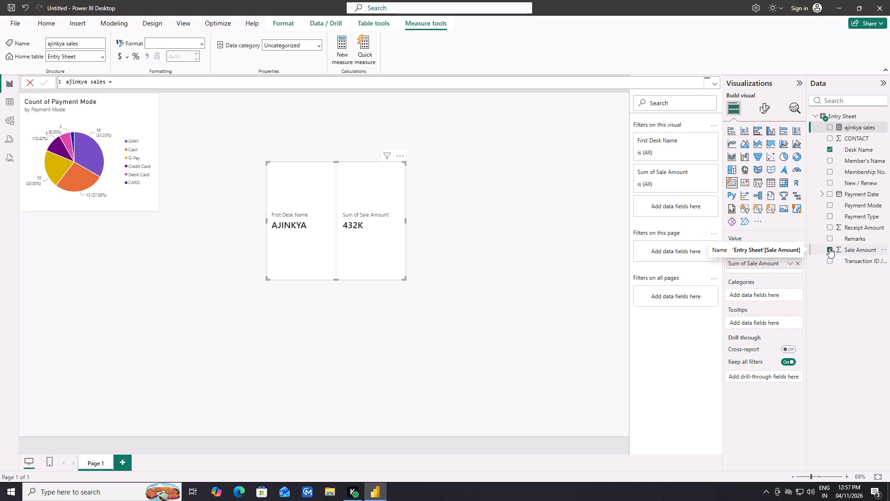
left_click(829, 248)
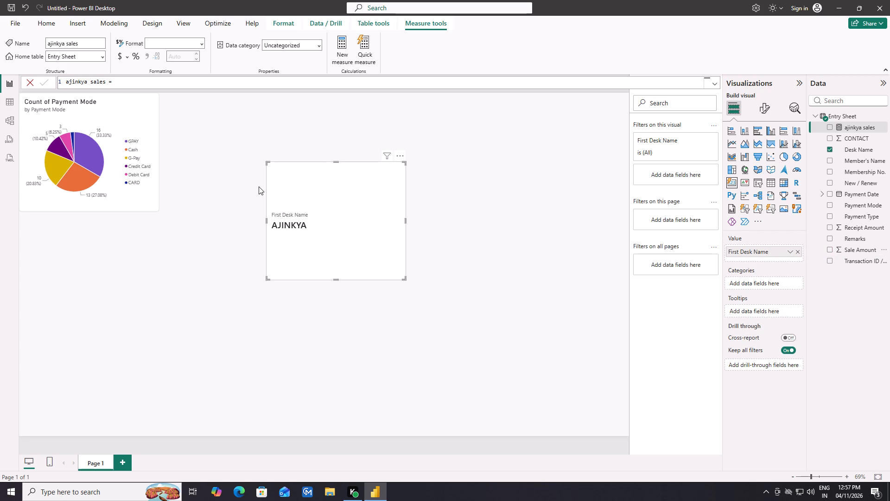
Move the Desk Name card below the Payment Mode pie chart and deselect it.
left_click_drag(320, 194, 103, 256)
left_click(370, 225)
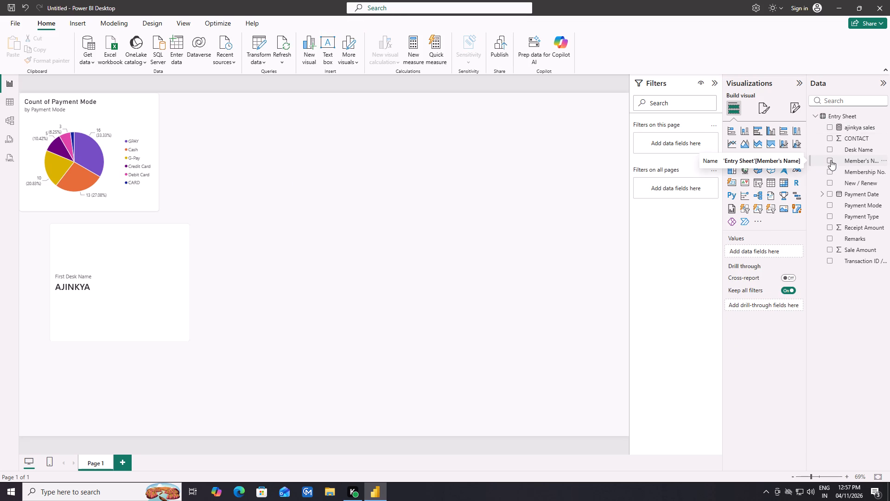
Place ajinkya sales twice on the Y-axis of a new column chart below the Desk Name card.
double_click(831, 128)
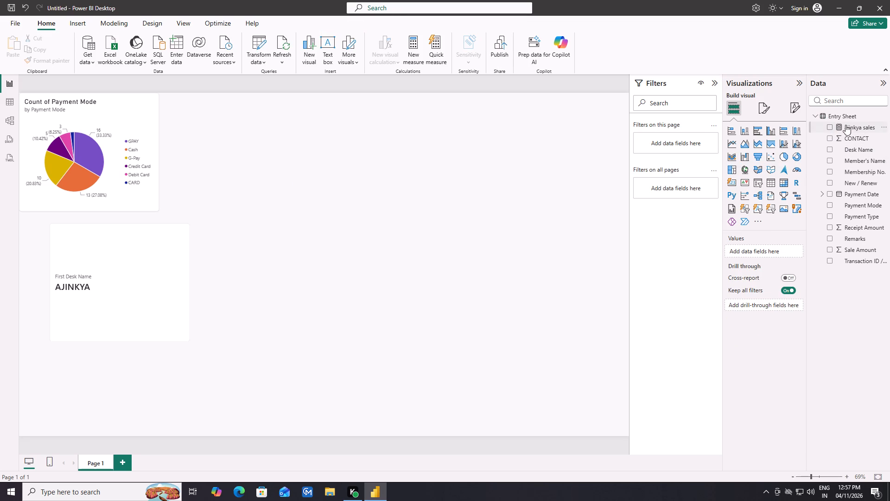
left_click(858, 124)
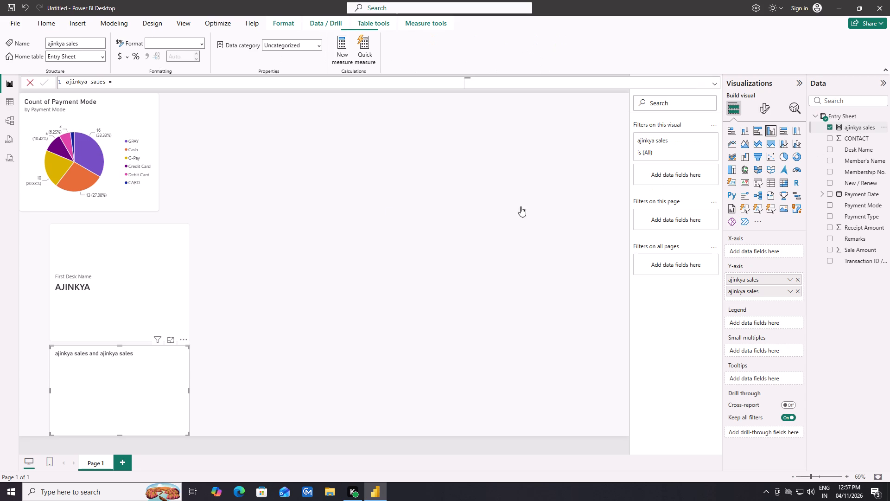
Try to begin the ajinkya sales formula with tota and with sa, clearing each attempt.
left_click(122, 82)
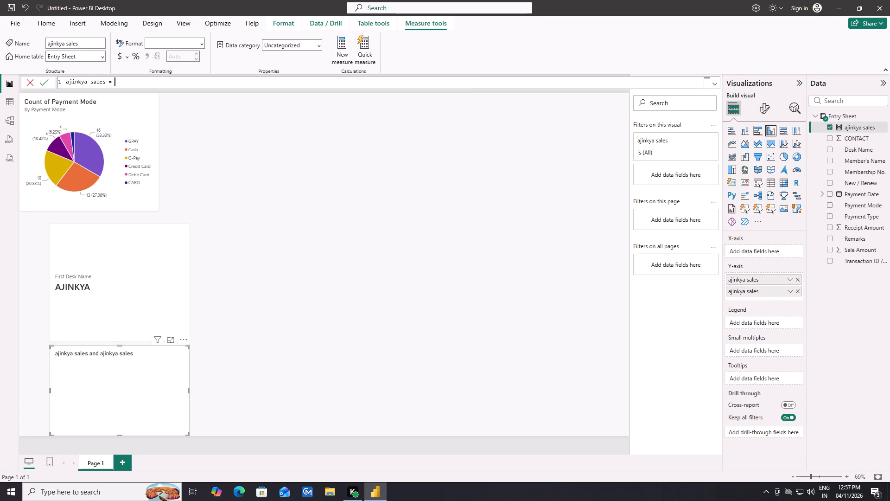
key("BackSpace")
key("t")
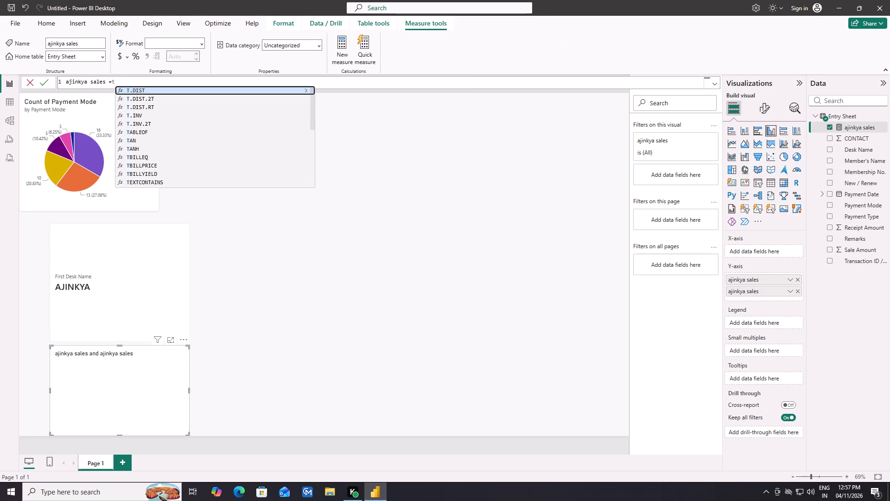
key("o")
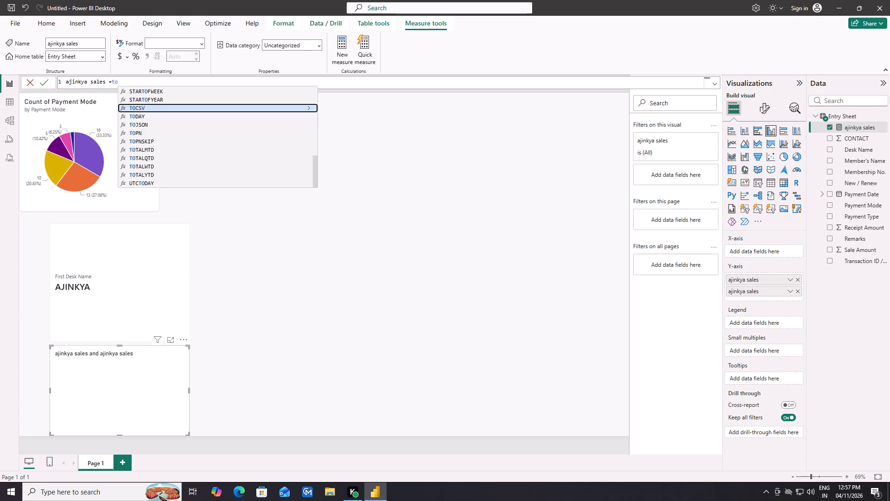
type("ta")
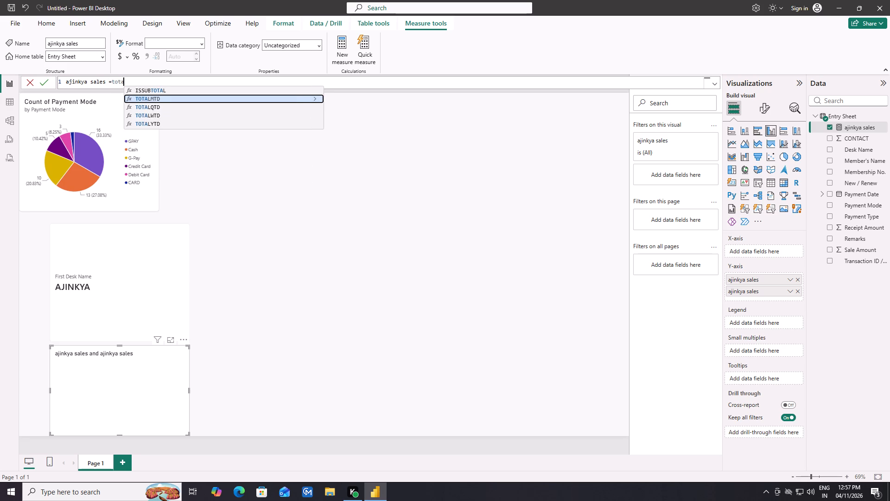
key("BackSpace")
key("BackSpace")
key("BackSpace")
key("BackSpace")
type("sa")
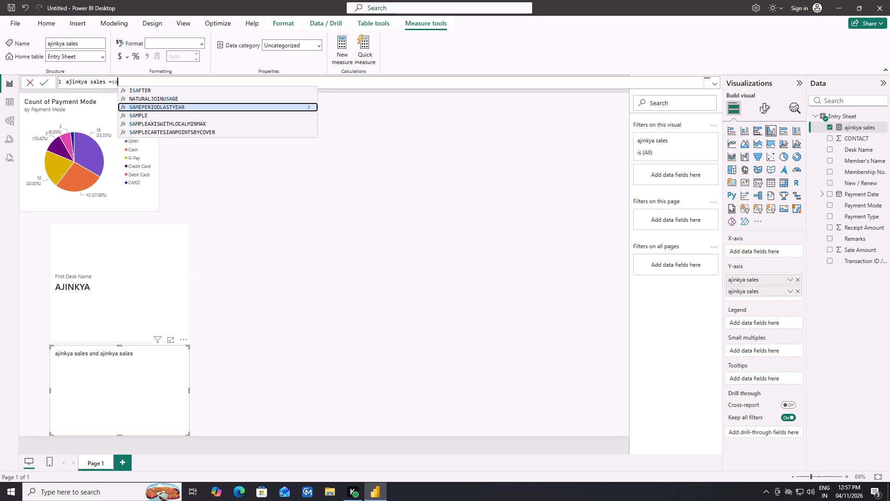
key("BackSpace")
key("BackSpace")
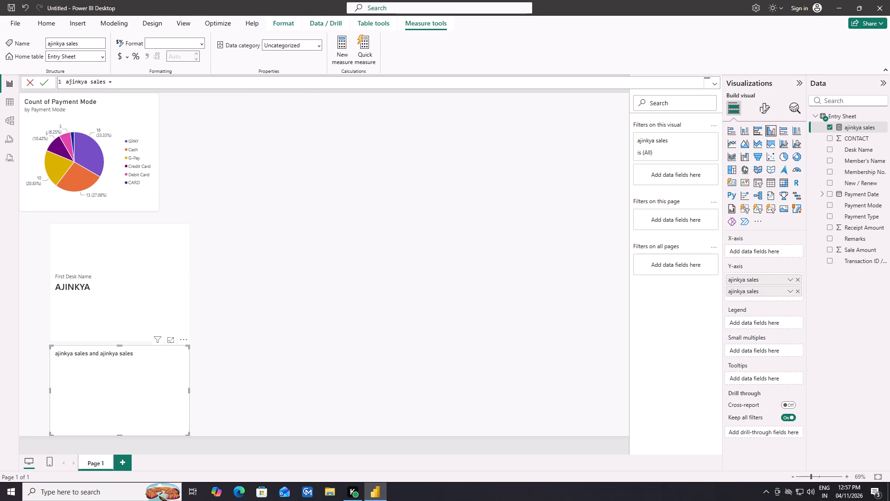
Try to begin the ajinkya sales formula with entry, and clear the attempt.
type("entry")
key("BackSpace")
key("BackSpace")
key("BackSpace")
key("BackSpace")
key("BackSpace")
Try Sale Amount on the column chart's Y-axis, and remove both it and the duplicate ajinkya sales field.
left_click(831, 250)
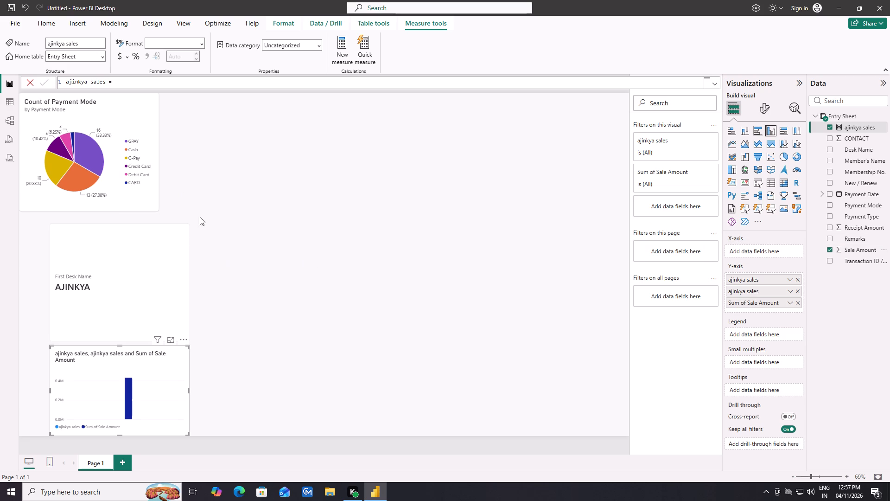
scroll(141, 393, "down", 1)
left_click(841, 247)
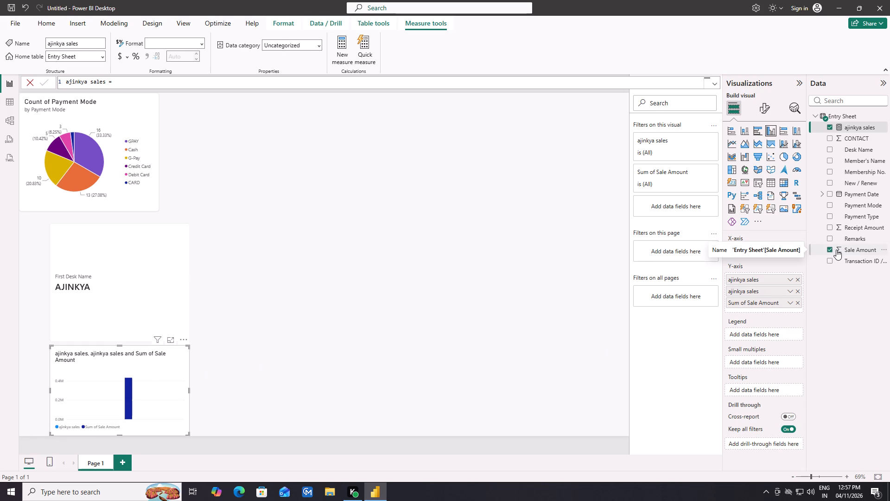
left_click(798, 277)
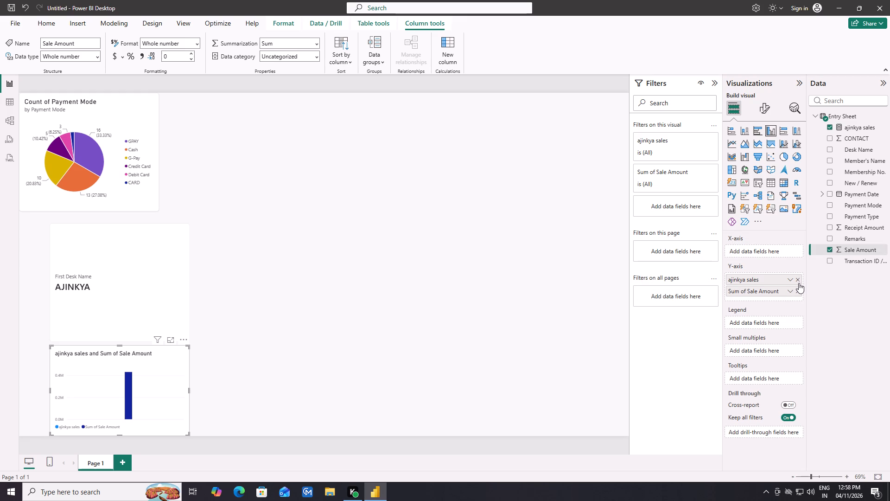
left_click(797, 291)
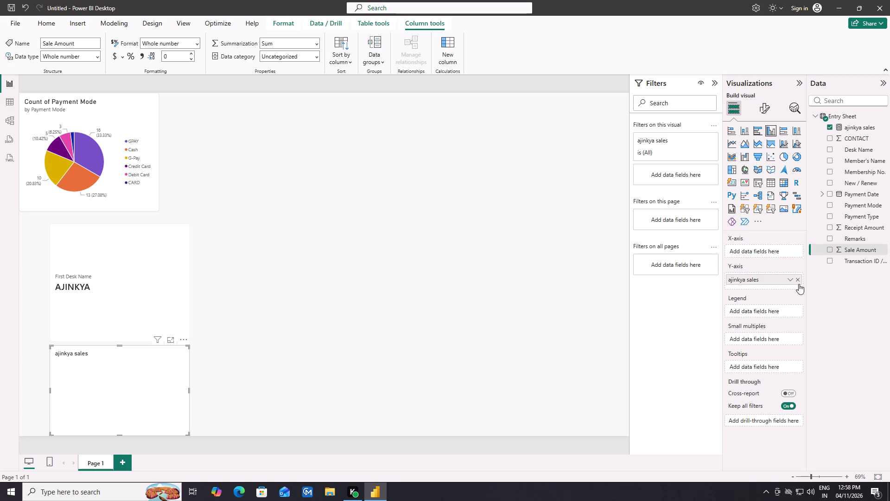
left_click(792, 280)
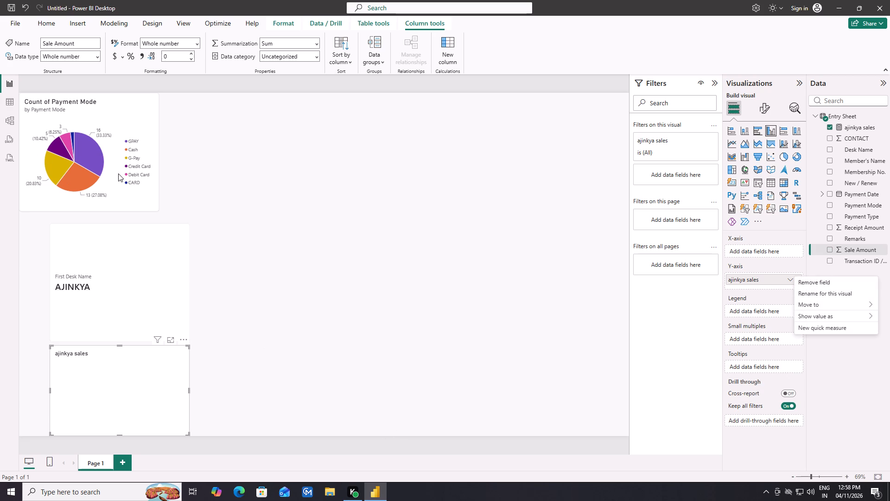
left_click(551, 281)
Close the untitled report without saving the changes.
left_click(889, 0)
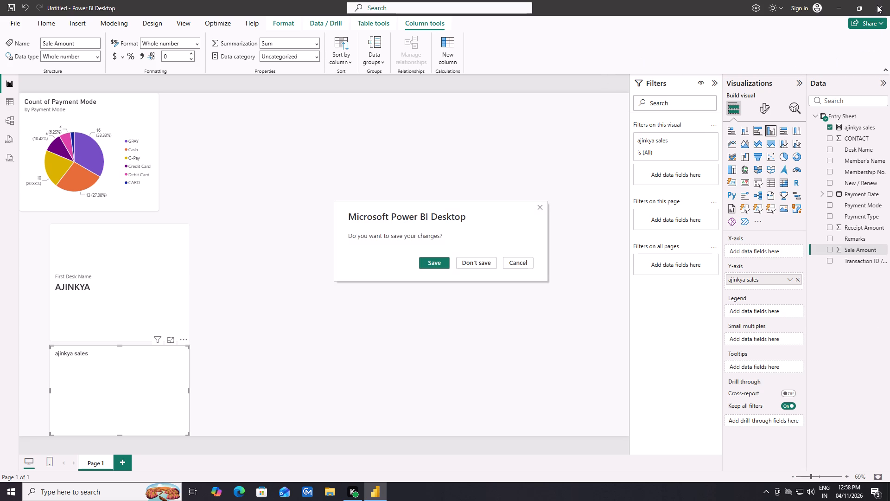
left_click(468, 258)
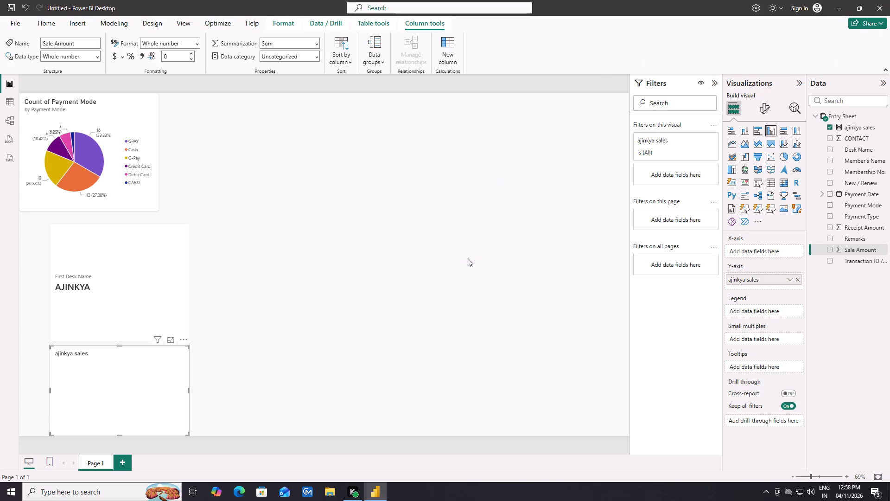